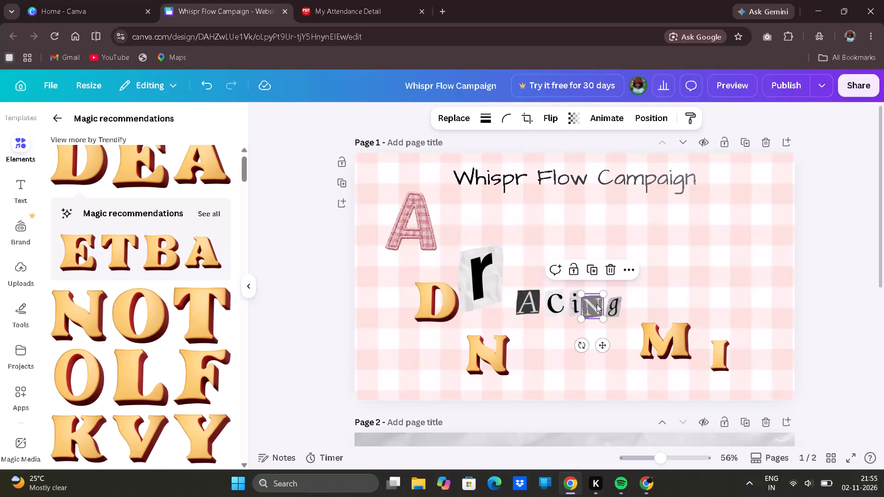
Nudge the cut-out letter G into place at the end of the word Racing on page 1.
{"action": "left_click_drag", "start_coordinate": [612, 303], "coordinate": [615, 302]}
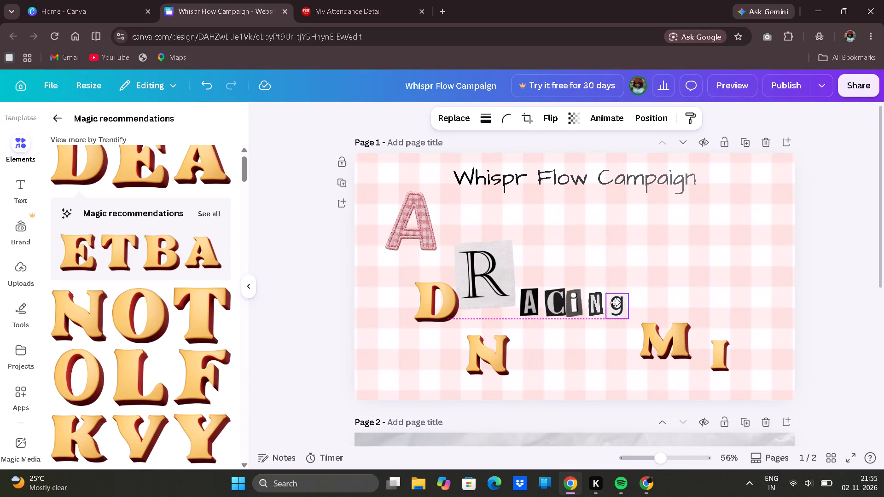
{"action": "left_click_drag", "start_coordinate": [615, 302], "coordinate": [616, 301]}
Resize the cookie letter M slightly and place it just below and after the end of the word Racing.
{"action": "left_click_drag", "start_coordinate": [646, 331], "coordinate": [643, 329]}
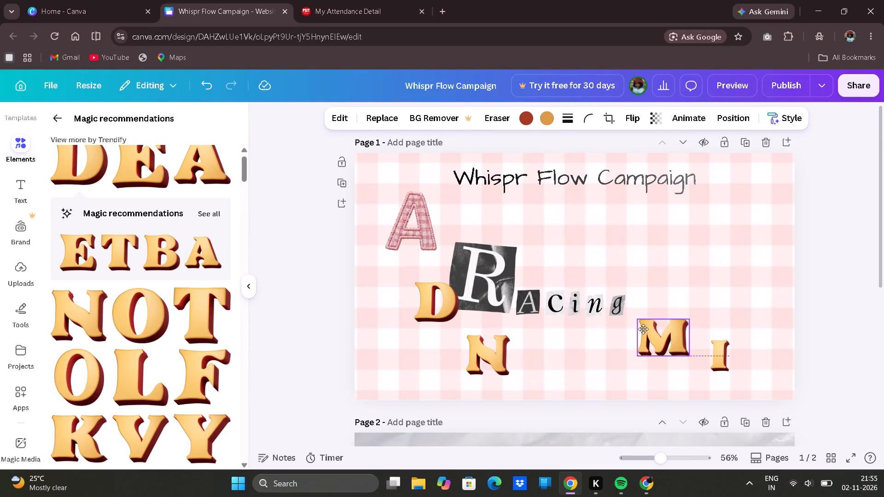
{"action": "left_click_drag", "start_coordinate": [643, 329], "coordinate": [638, 332]}
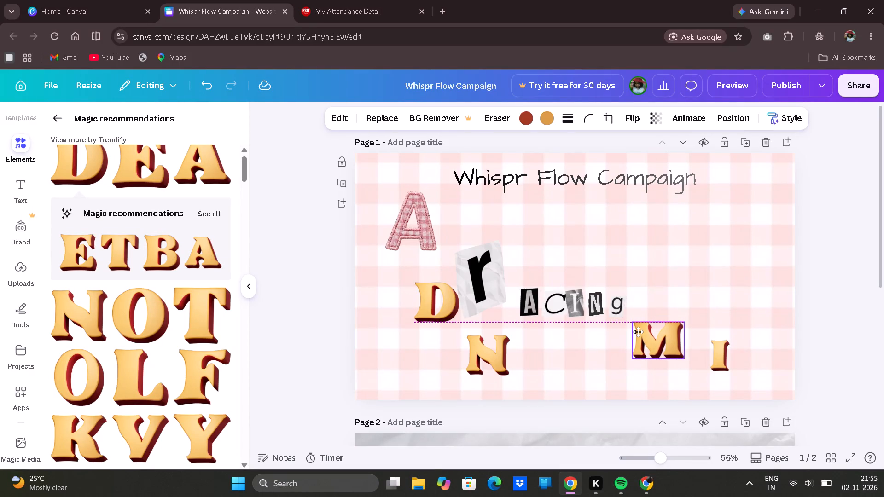
{"action": "left_click_drag", "start_coordinate": [638, 332], "coordinate": [639, 327]}
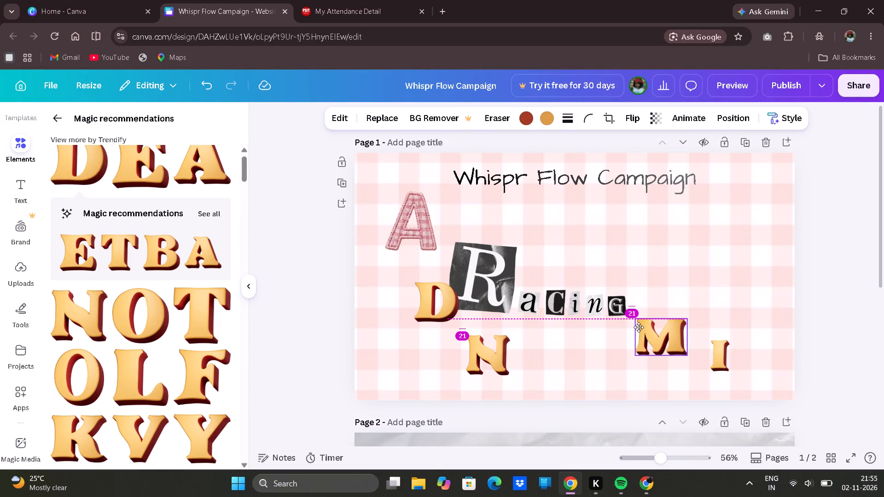
{"action": "left_click_drag", "start_coordinate": [639, 327], "coordinate": [646, 327]}
{"action": "left_click_drag", "start_coordinate": [693, 321], "coordinate": [686, 324]}
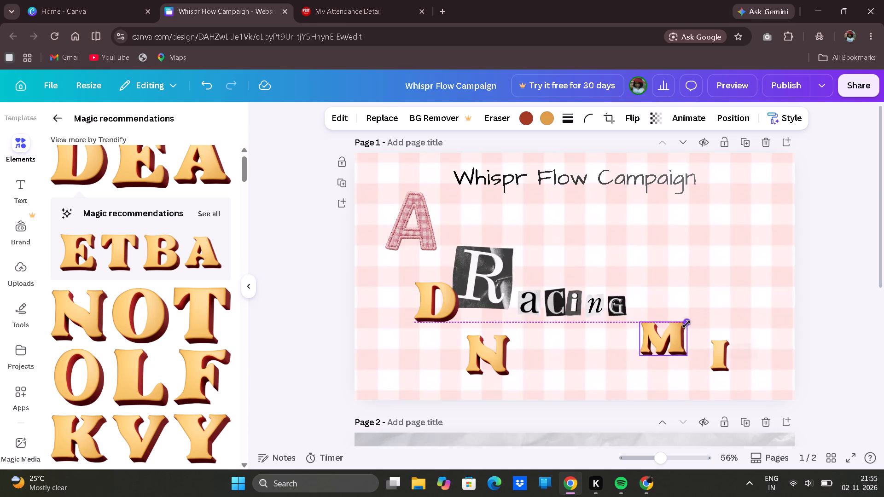
{"action": "left_click_drag", "start_coordinate": [686, 324], "coordinate": [684, 325]}
{"action": "left_click_drag", "start_coordinate": [682, 354], "coordinate": [690, 364]}
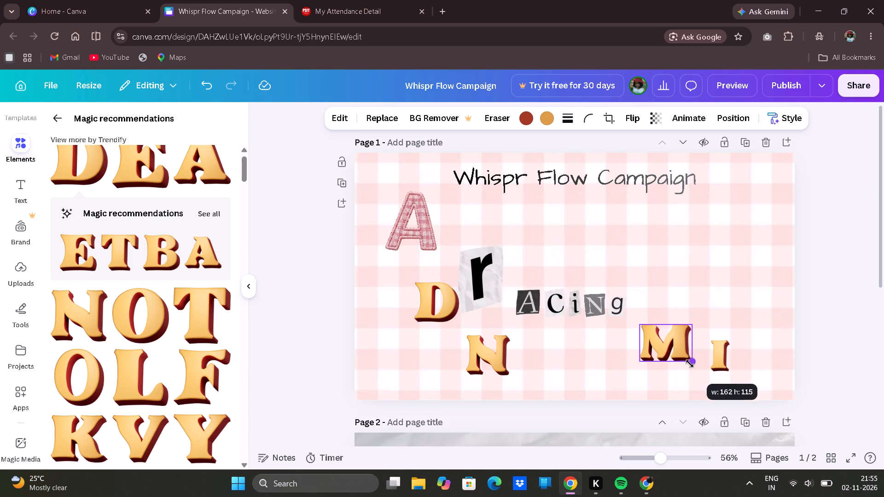
{"action": "left_click_drag", "start_coordinate": [690, 364], "coordinate": [692, 366]}
{"action": "left_click_drag", "start_coordinate": [670, 345], "coordinate": [667, 350]}
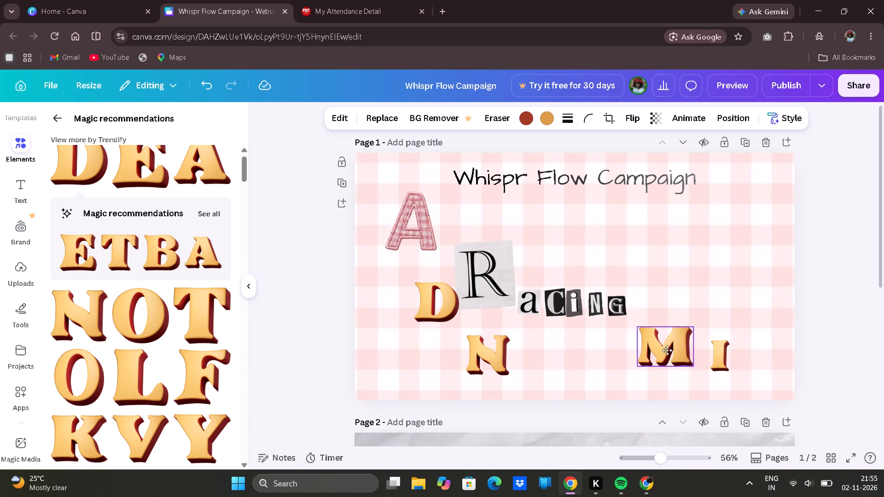
{"action": "left_click_drag", "start_coordinate": [667, 350], "coordinate": [660, 349]}
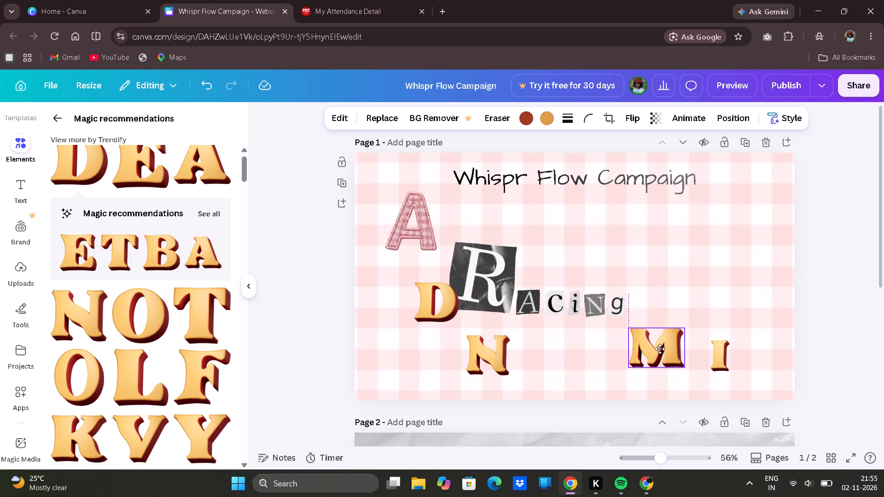
{"action": "left_click_drag", "start_coordinate": [660, 349], "coordinate": [658, 349]}
Shrink the cookie letter I to about 37 by 61 px and place it just after the M.
{"action": "left_click_drag", "start_coordinate": [721, 358], "coordinate": [704, 355]}
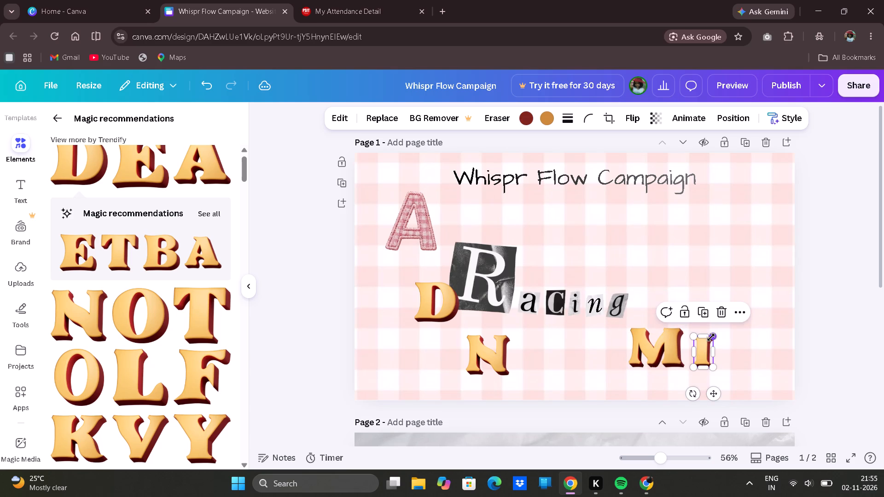
{"action": "left_click_drag", "start_coordinate": [711, 337], "coordinate": [704, 347]}
{"action": "left_click", "coordinate": [702, 356]}
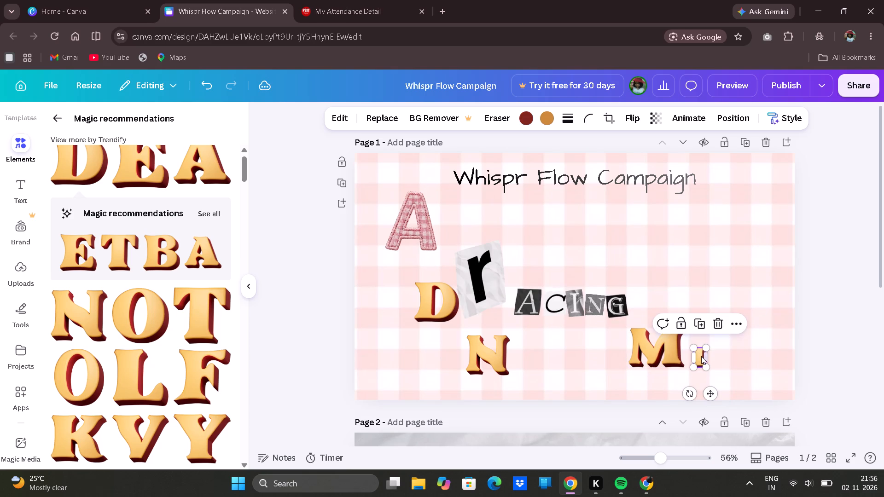
{"action": "left_click", "coordinate": [700, 357]}
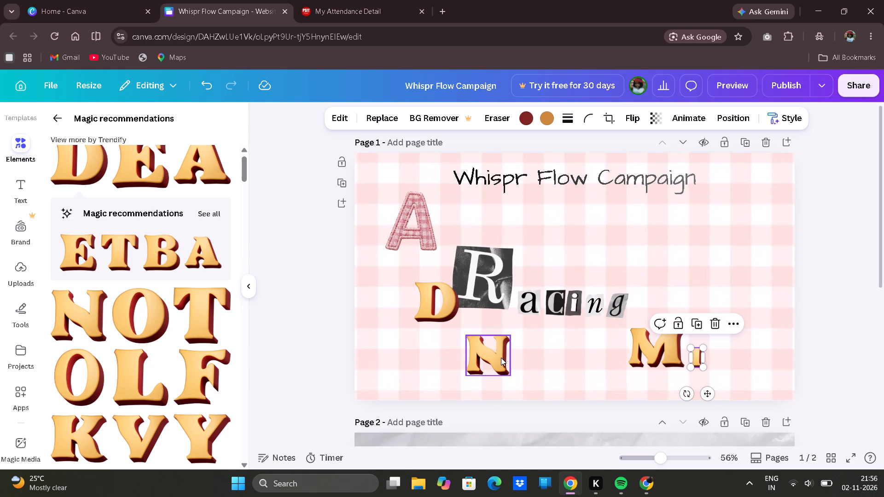
Copy the visual style of the small cookie letter I onto the cookie letter N.
{"action": "left_click", "coordinate": [501, 358]}
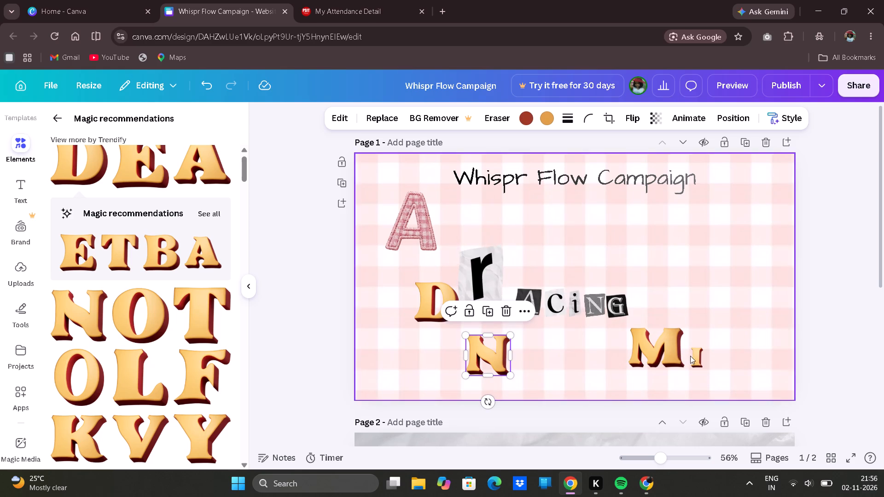
{"action": "left_click", "coordinate": [693, 357]}
{"action": "left_click", "coordinate": [724, 117]}
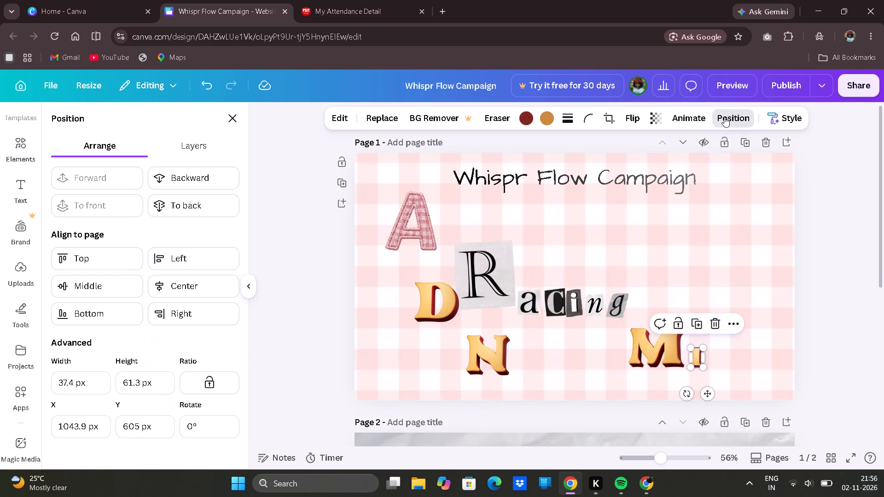
{"action": "left_click", "coordinate": [794, 121]}
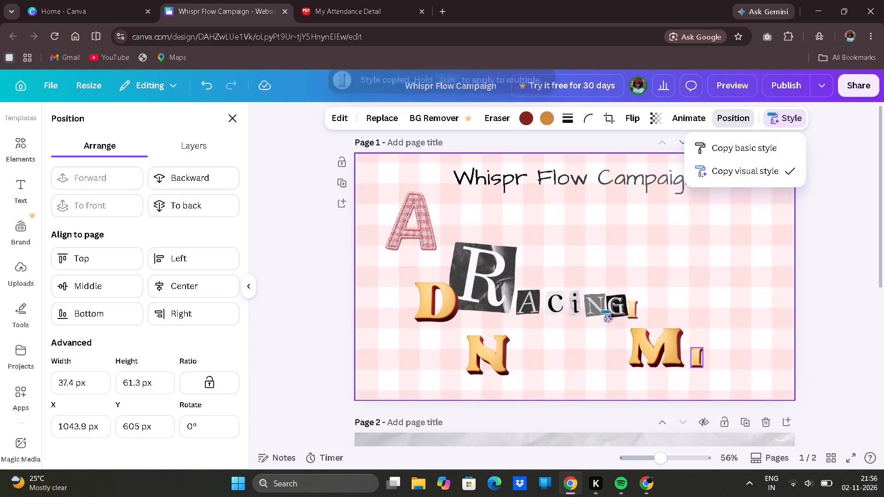
{"action": "left_click", "coordinate": [493, 347]}
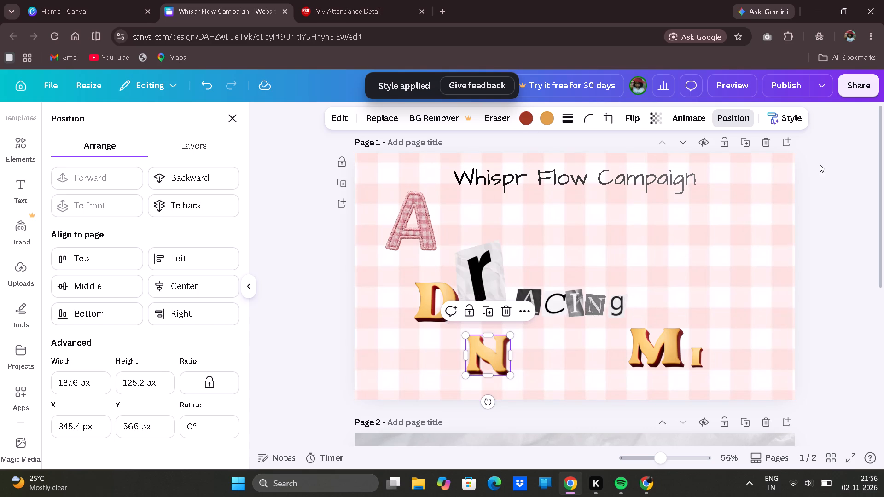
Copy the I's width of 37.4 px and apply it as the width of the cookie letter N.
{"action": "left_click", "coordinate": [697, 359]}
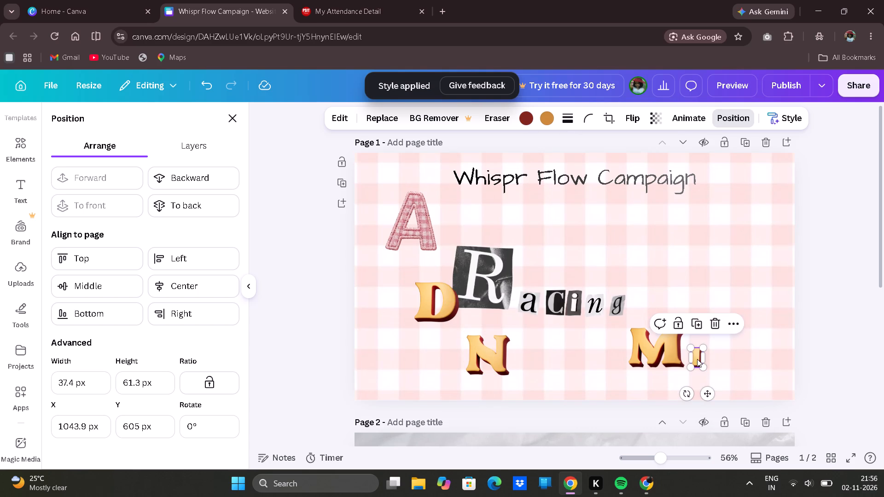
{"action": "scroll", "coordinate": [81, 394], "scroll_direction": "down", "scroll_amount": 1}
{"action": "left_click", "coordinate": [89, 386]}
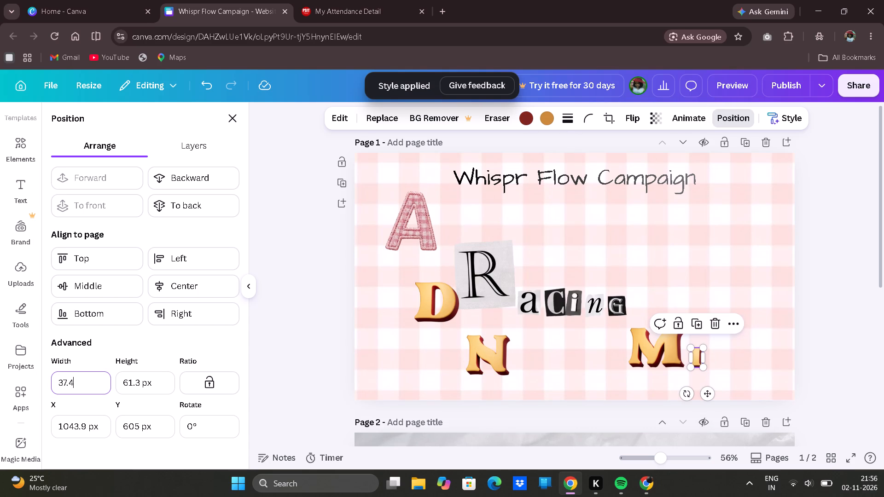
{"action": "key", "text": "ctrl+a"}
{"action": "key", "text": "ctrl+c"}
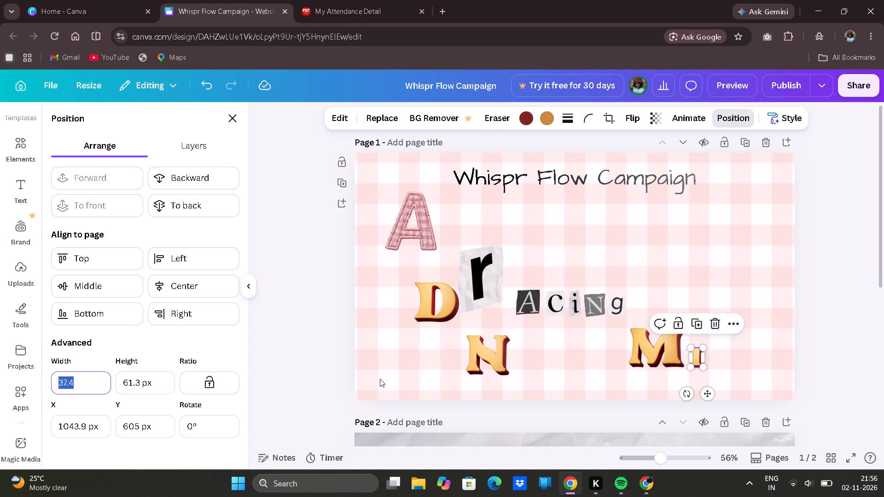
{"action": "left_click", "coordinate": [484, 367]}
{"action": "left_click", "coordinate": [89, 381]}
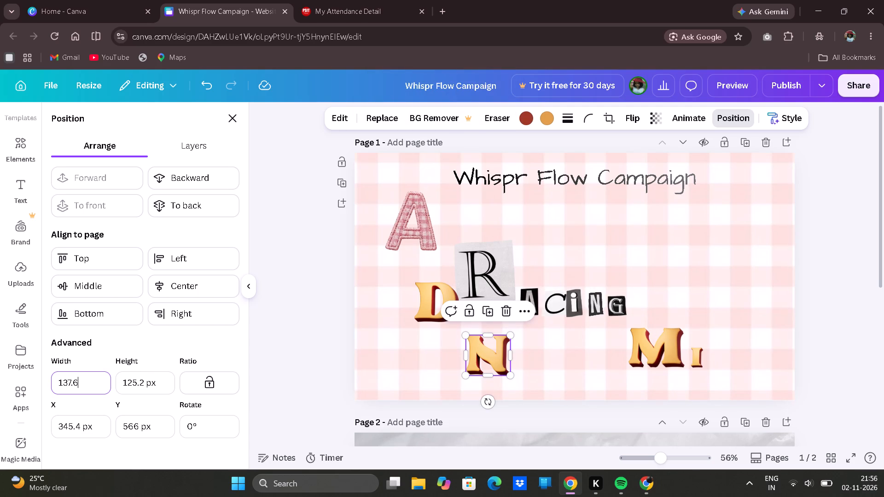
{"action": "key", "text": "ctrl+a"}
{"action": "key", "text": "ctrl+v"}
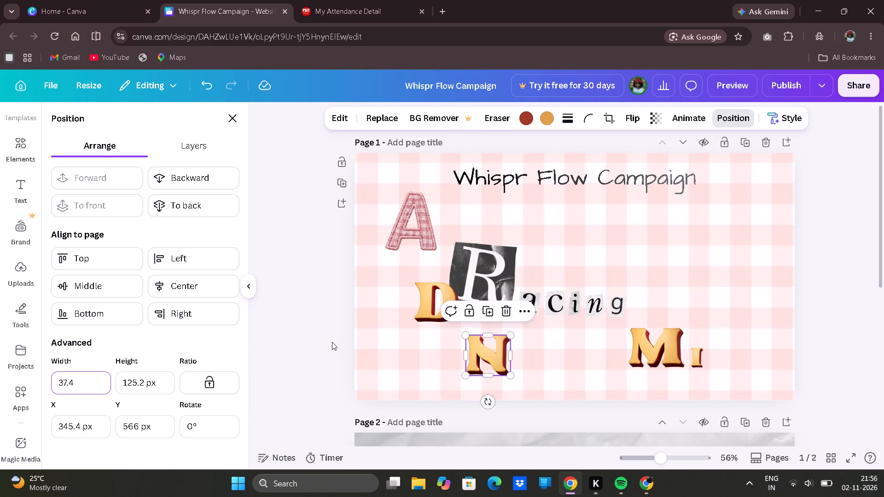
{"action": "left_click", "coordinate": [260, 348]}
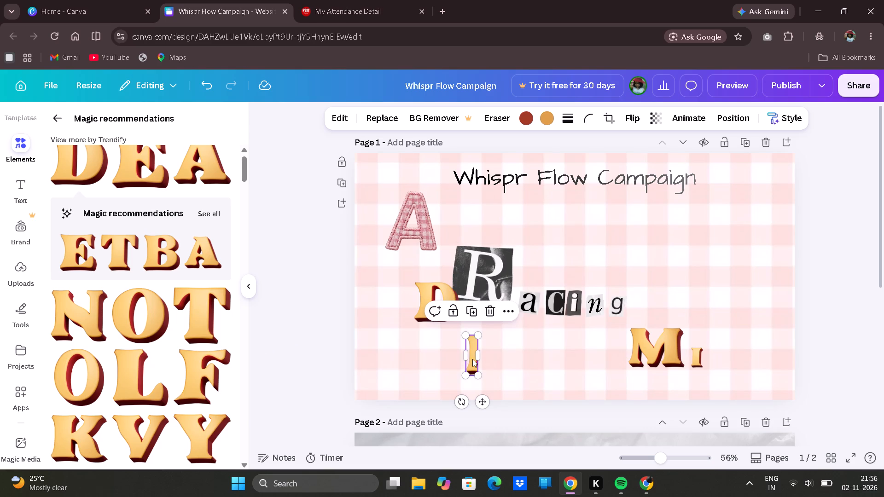
Widen the N to its full letter shape, scale it down to the I's height and place it after the I.
{"action": "left_click_drag", "start_coordinate": [472, 359], "coordinate": [506, 360]}
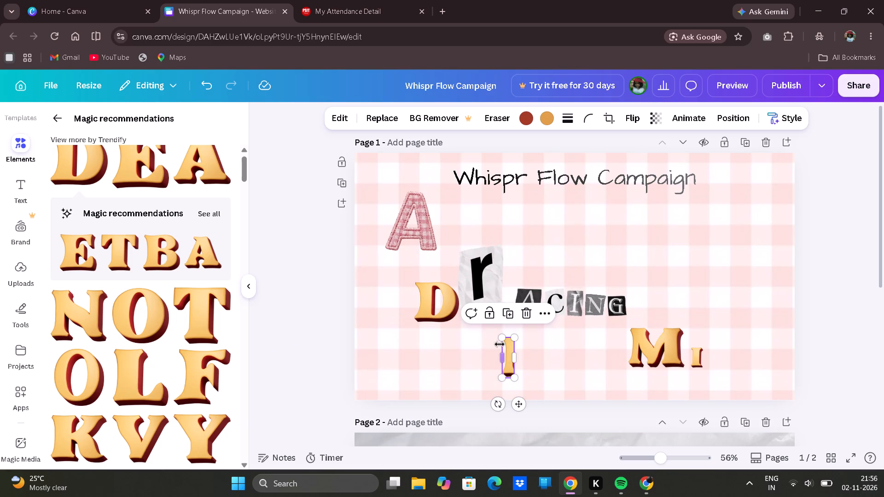
{"action": "left_click_drag", "start_coordinate": [513, 354], "coordinate": [540, 365]}
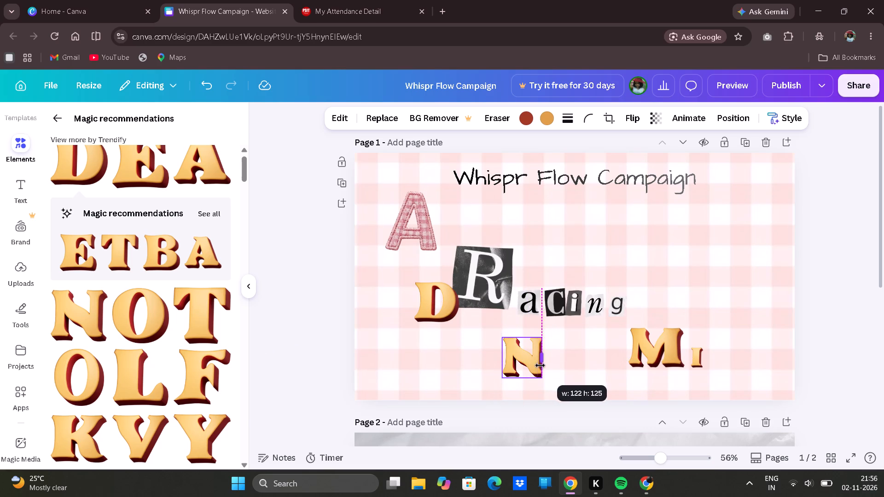
{"action": "left_click_drag", "start_coordinate": [540, 365], "coordinate": [545, 367]}
{"action": "left_click_drag", "start_coordinate": [502, 338], "coordinate": [522, 353]}
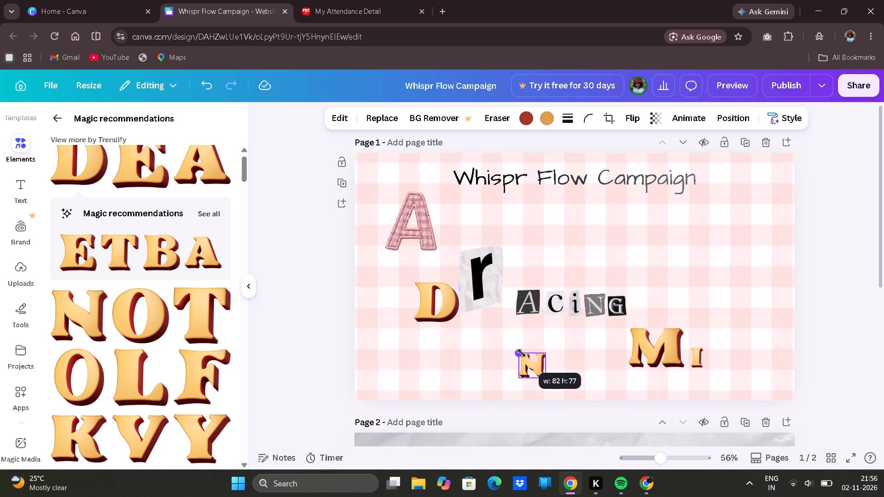
{"action": "left_click_drag", "start_coordinate": [522, 353], "coordinate": [528, 358]}
{"action": "left_click_drag", "start_coordinate": [532, 370], "coordinate": [656, 364]}
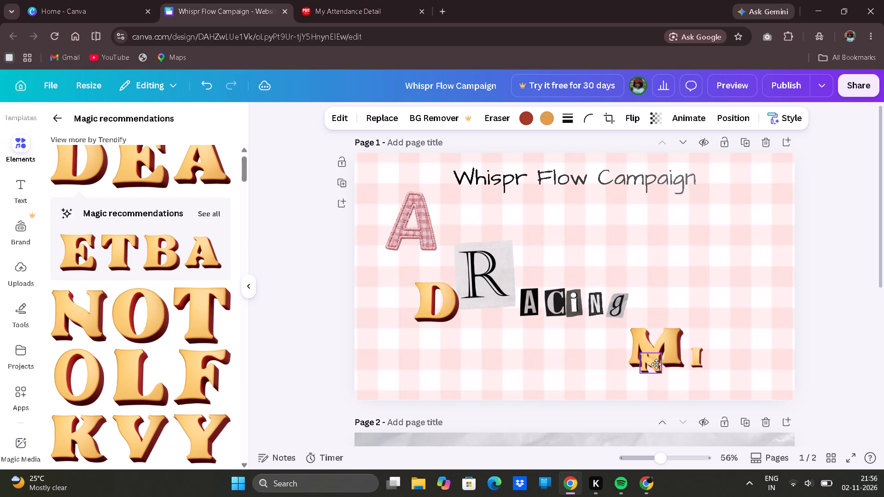
{"action": "left_click_drag", "start_coordinate": [656, 364], "coordinate": [717, 363]}
{"action": "left_click_drag", "start_coordinate": [742, 363], "coordinate": [797, 372]}
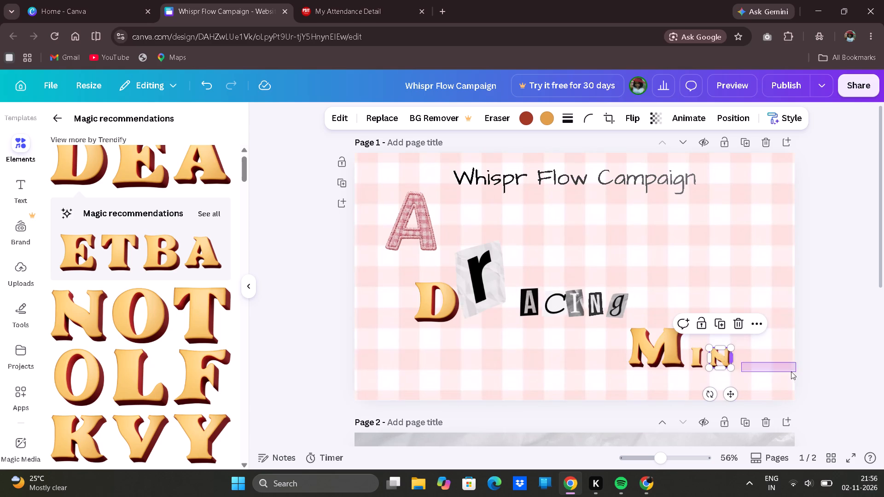
Tighten the letter spacing by moving the I closer to the M and the N closer to the I.
{"action": "scroll", "coordinate": [761, 361], "scroll_direction": "left", "scroll_amount": 2}
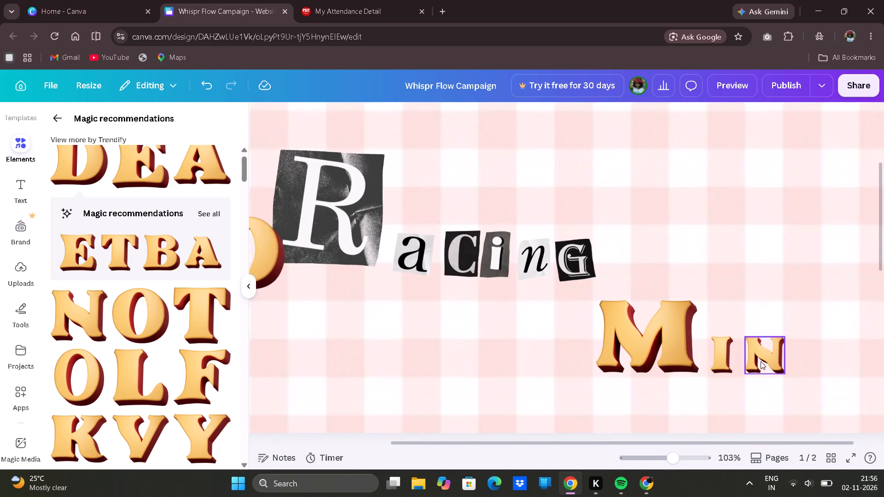
{"action": "scroll", "coordinate": [761, 361], "scroll_direction": "left", "scroll_amount": 3}
{"action": "left_click_drag", "start_coordinate": [691, 360], "coordinate": [684, 360]}
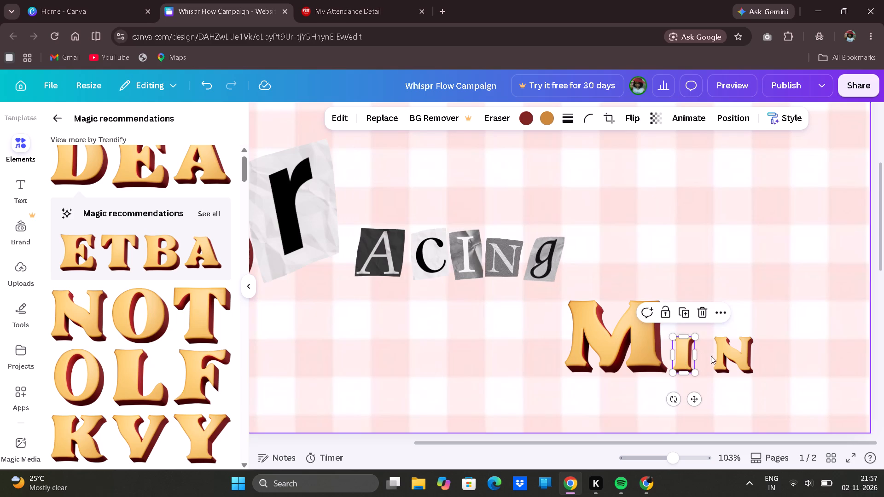
{"action": "left_click_drag", "start_coordinate": [727, 354], "coordinate": [712, 356]}
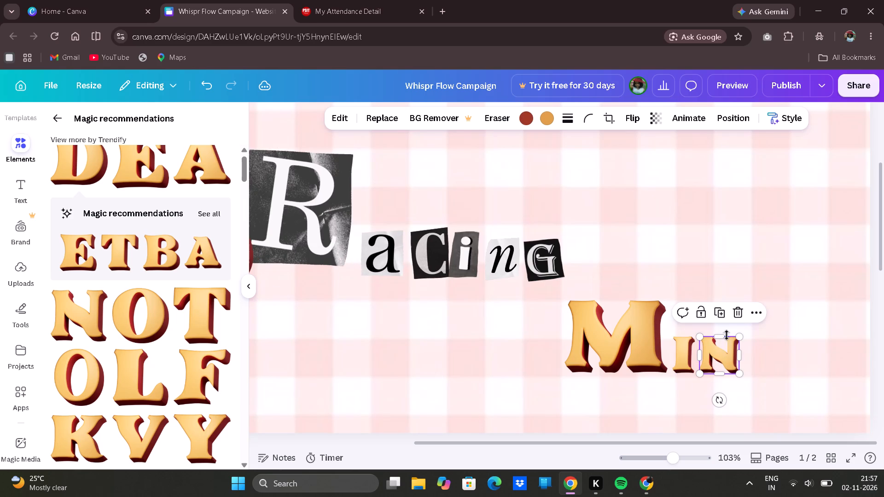
Resize the N to about 61 by 57 px, with its base on the same line as the M.
{"action": "left_click_drag", "start_coordinate": [739, 335], "coordinate": [732, 339]}
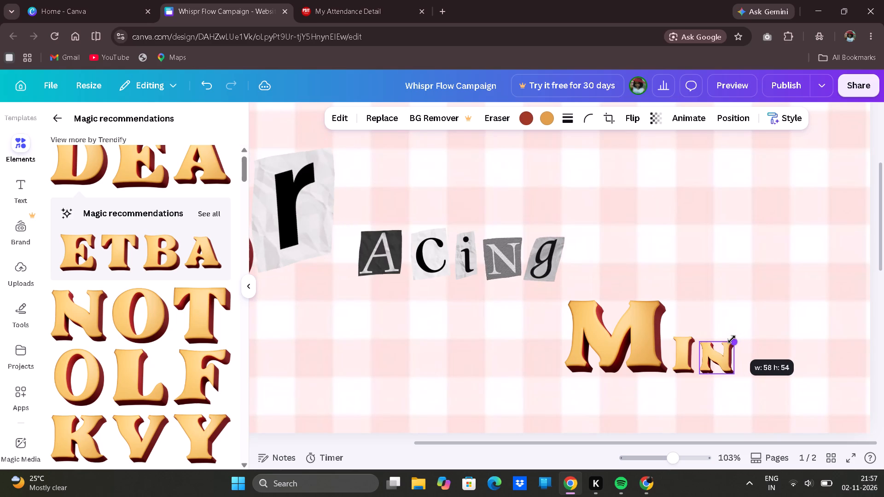
{"action": "left_click_drag", "start_coordinate": [732, 339], "coordinate": [731, 340]}
{"action": "left_click", "coordinate": [717, 356]}
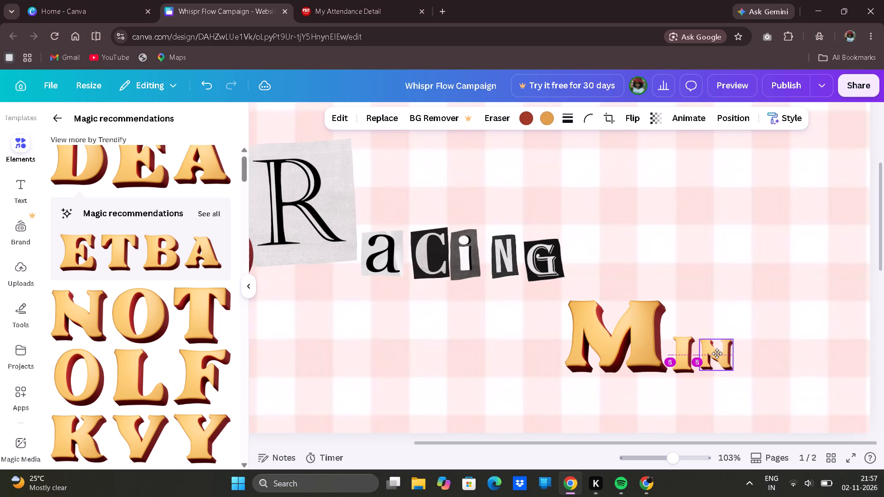
{"action": "left_click", "coordinate": [733, 368]}
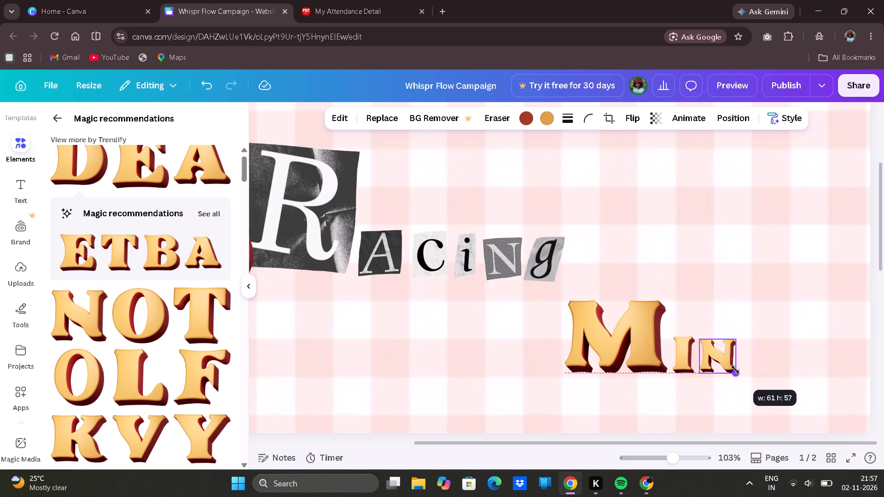
Scale down the cookie letter D and place it directly after the N, sized to match the small letters of "Mind".
{"action": "scroll", "coordinate": [455, 318], "scroll_direction": "right", "scroll_amount": 5}
{"action": "left_click", "coordinate": [440, 274]}
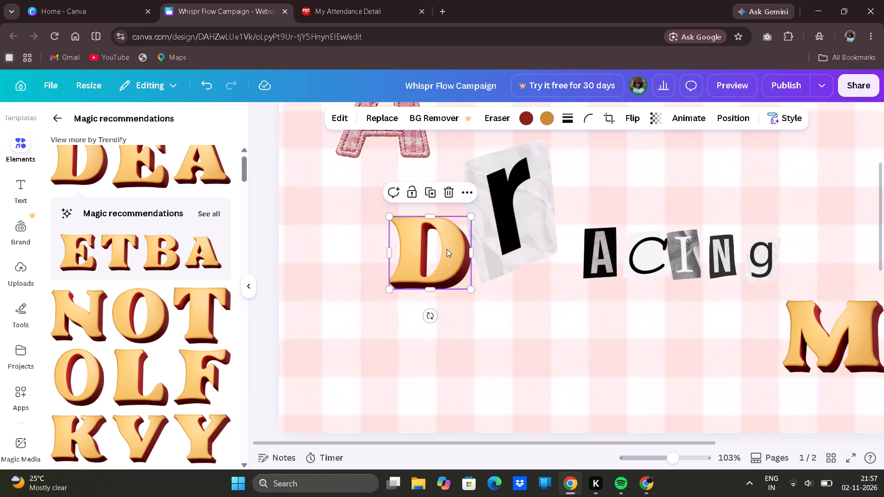
{"action": "left_click_drag", "start_coordinate": [473, 217], "coordinate": [443, 242]}
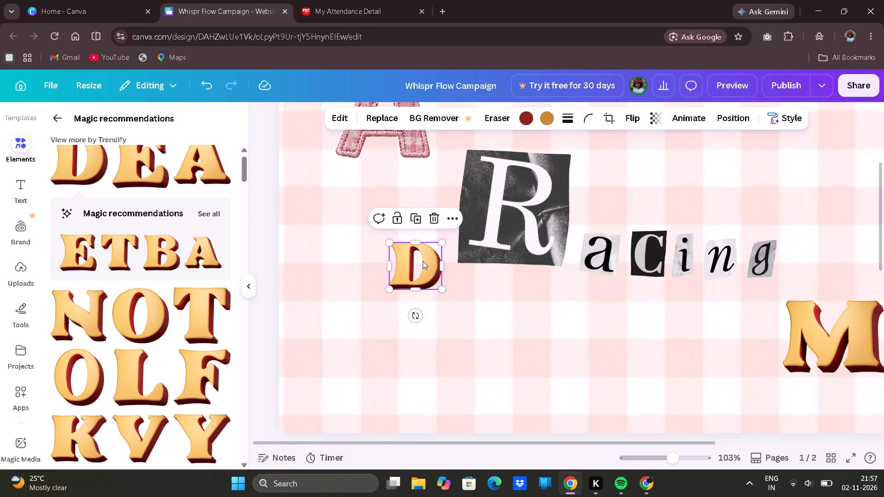
{"action": "left_click_drag", "start_coordinate": [421, 261], "coordinate": [753, 375]}
{"action": "scroll", "coordinate": [750, 374], "scroll_direction": "left", "scroll_amount": 4}
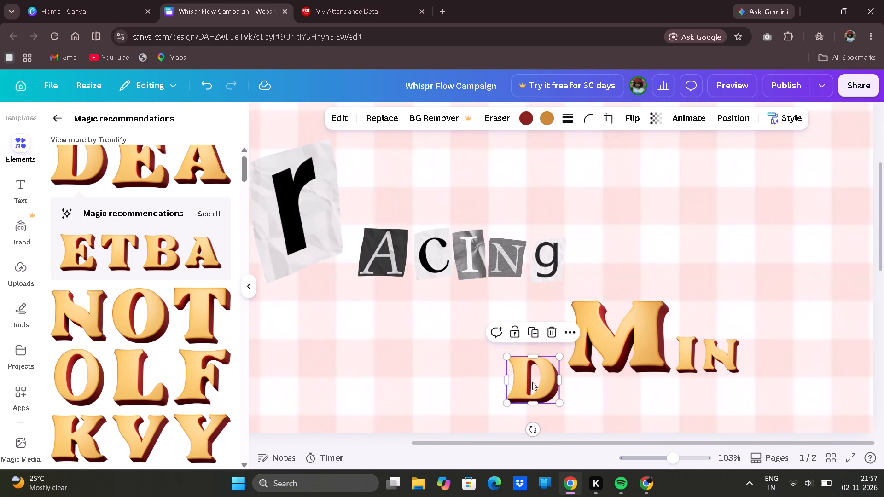
{"action": "left_click_drag", "start_coordinate": [526, 376], "coordinate": [765, 349]}
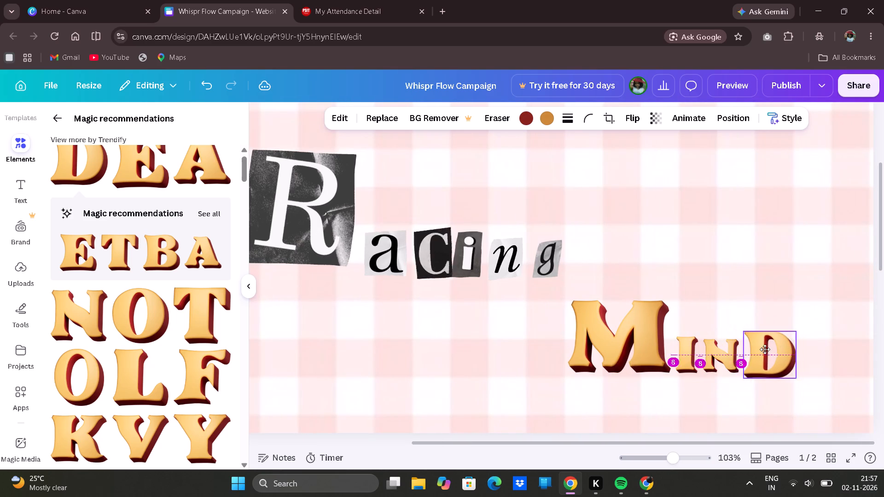
{"action": "left_click_drag", "start_coordinate": [765, 349], "coordinate": [764, 349]}
{"action": "left_click_drag", "start_coordinate": [796, 329], "coordinate": [777, 340]}
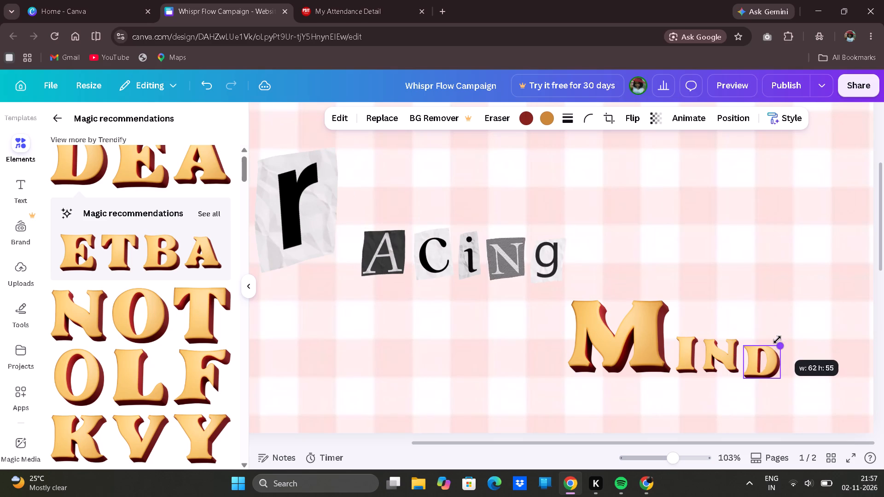
{"action": "left_click_drag", "start_coordinate": [777, 340], "coordinate": [784, 338]}
{"action": "left_click", "coordinate": [686, 392]}
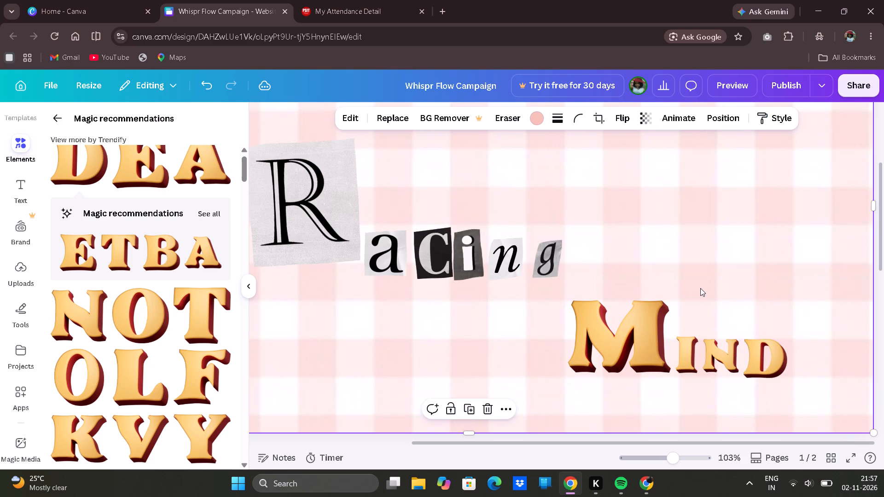
Move the "Whispr Flow Campaign" title to the right so its text box meets the page's right edge.
{"action": "scroll", "coordinate": [701, 283], "scroll_direction": "up", "scroll_amount": 1}
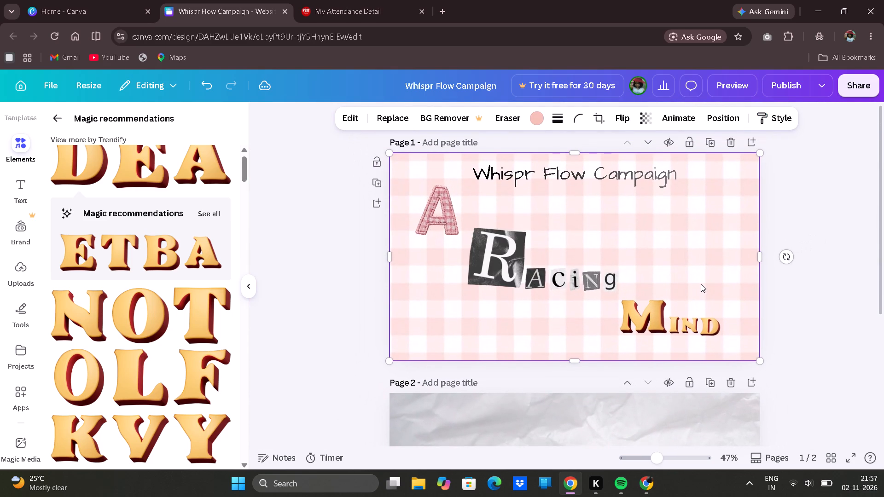
{"action": "scroll", "coordinate": [701, 284], "scroll_direction": "up", "scroll_amount": 1}
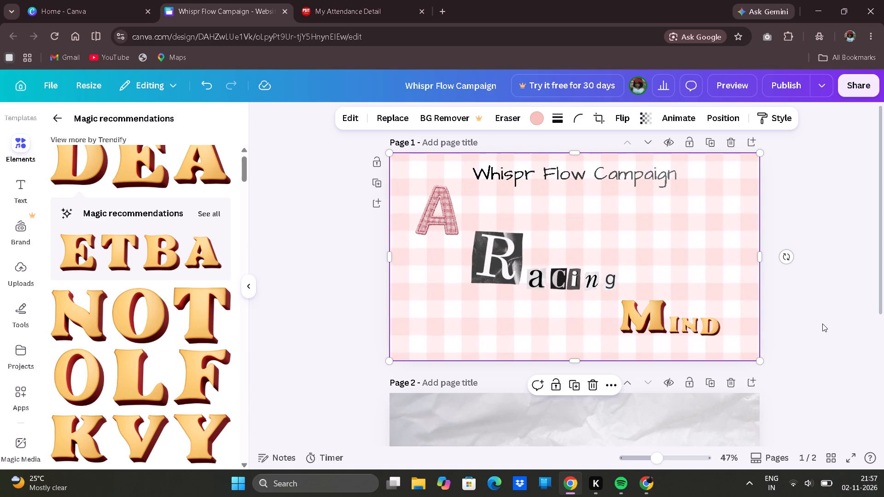
{"action": "left_click_drag", "start_coordinate": [568, 174], "coordinate": [570, 177]}
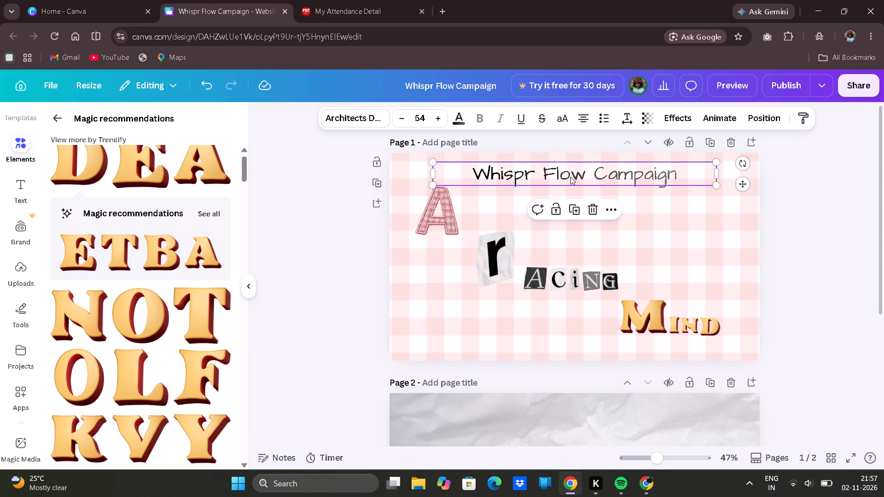
{"action": "left_click_drag", "start_coordinate": [570, 177], "coordinate": [609, 175]}
Change the font of the whole "Whispr Flow Campaign" title to Feeling Passionate.
{"action": "double_click", "coordinate": [609, 175]}
{"action": "key", "text": "ctrl+a"}
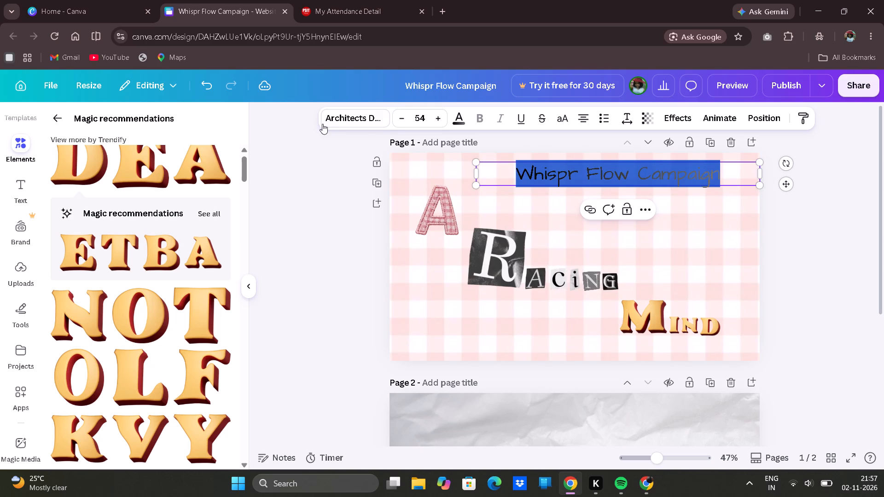
{"action": "left_click", "coordinate": [364, 123]}
{"action": "scroll", "coordinate": [137, 272], "scroll_direction": "down", "scroll_amount": 1}
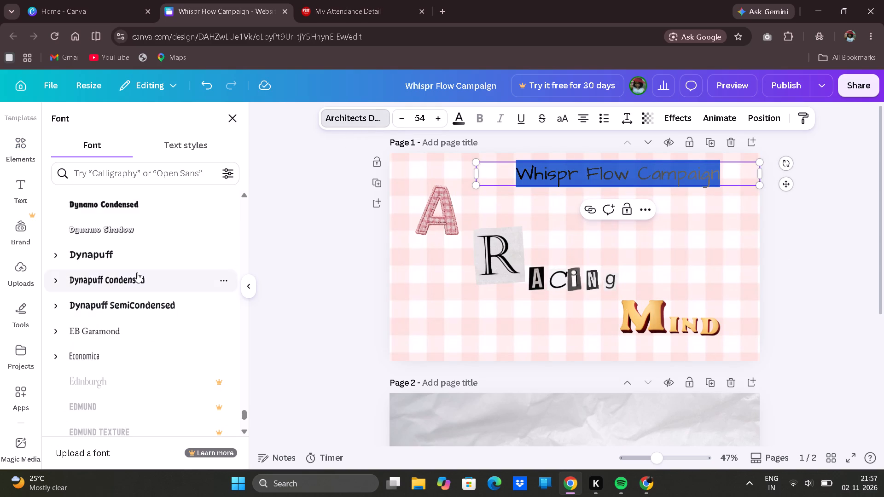
{"action": "scroll", "coordinate": [137, 272], "scroll_direction": "down", "scroll_amount": 12}
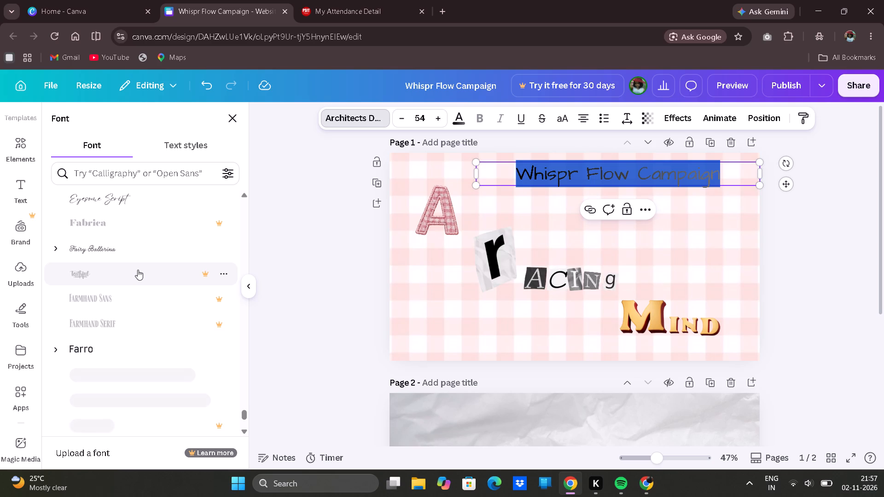
{"action": "scroll", "coordinate": [138, 270], "scroll_direction": "down", "scroll_amount": 6}
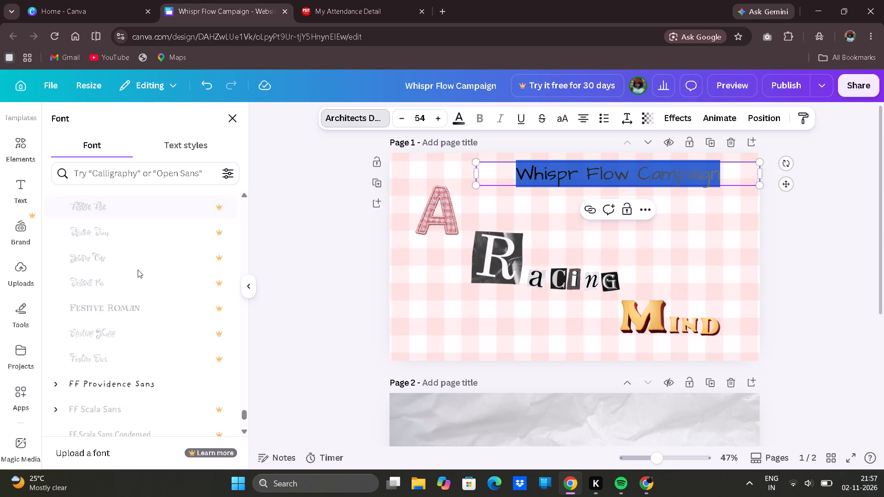
{"action": "scroll", "coordinate": [138, 270], "scroll_direction": "up", "scroll_amount": 2}
{"action": "scroll", "coordinate": [138, 270], "scroll_direction": "down", "scroll_amount": 1}
{"action": "scroll", "coordinate": [138, 270], "scroll_direction": "up", "scroll_amount": 2}
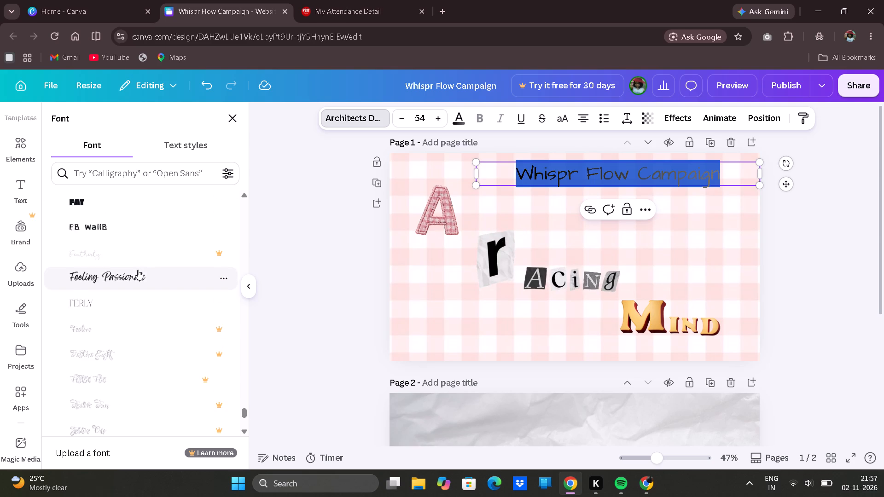
{"action": "scroll", "coordinate": [138, 270], "scroll_direction": "down", "scroll_amount": 1}
{"action": "scroll", "coordinate": [138, 270], "scroll_direction": "up", "scroll_amount": 2}
{"action": "scroll", "coordinate": [138, 270], "scroll_direction": "down", "scroll_amount": 2}
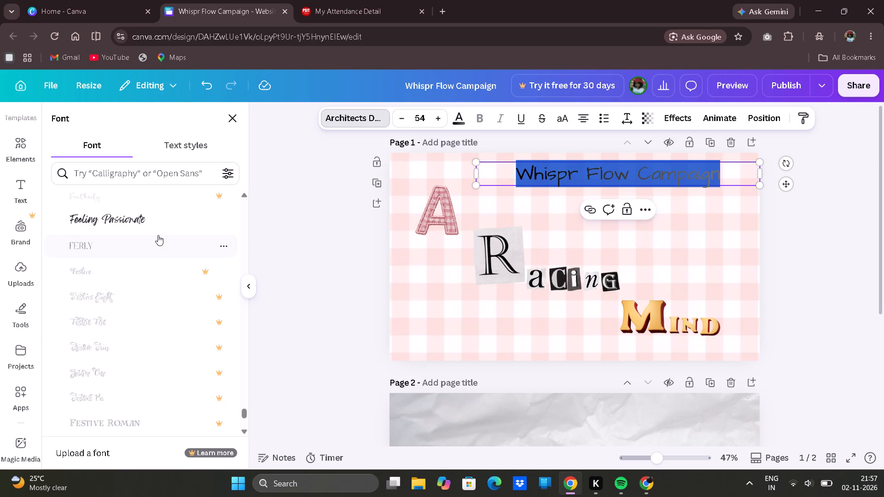
{"action": "left_click", "coordinate": [156, 224]}
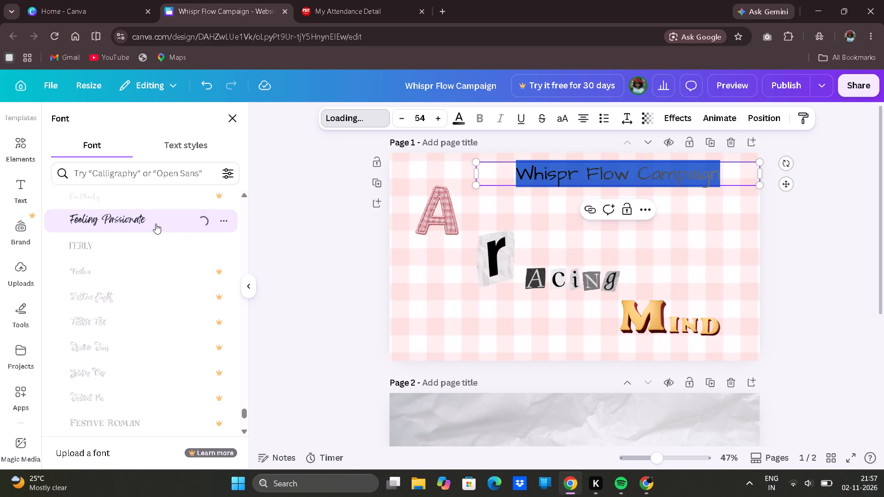
{"action": "scroll", "coordinate": [139, 347], "scroll_direction": "down", "scroll_amount": 2}
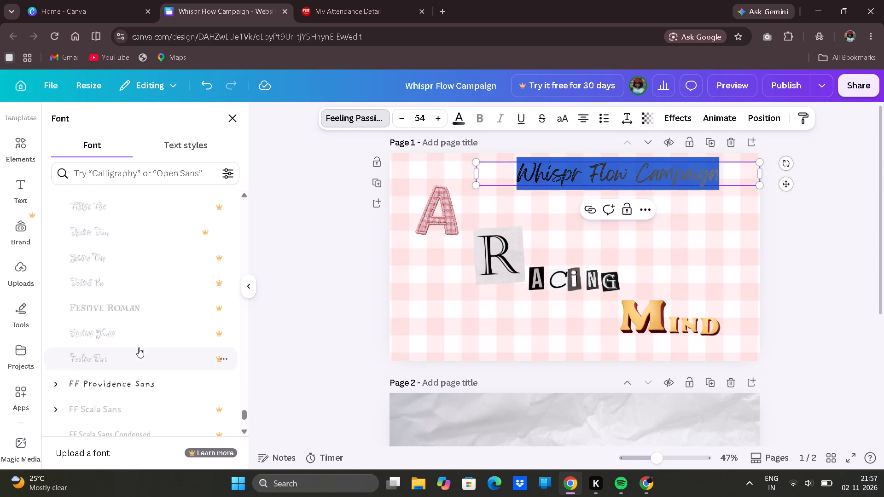
{"action": "scroll", "coordinate": [139, 347], "scroll_direction": "down", "scroll_amount": 2}
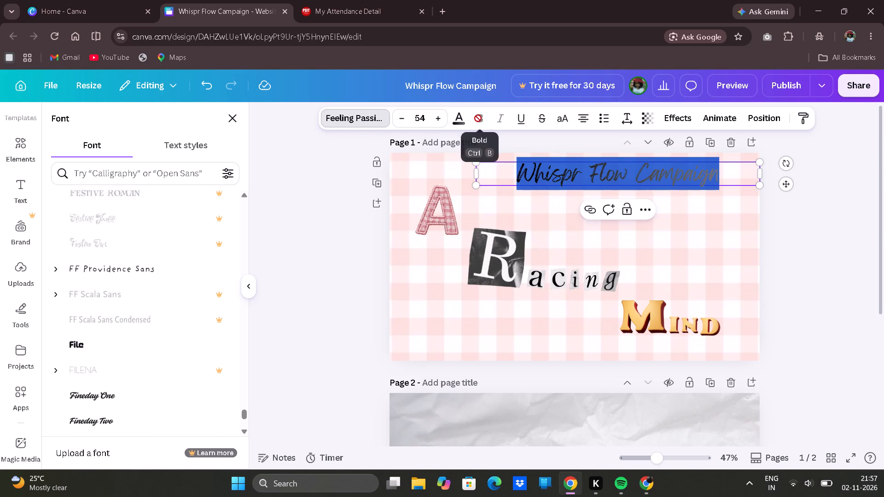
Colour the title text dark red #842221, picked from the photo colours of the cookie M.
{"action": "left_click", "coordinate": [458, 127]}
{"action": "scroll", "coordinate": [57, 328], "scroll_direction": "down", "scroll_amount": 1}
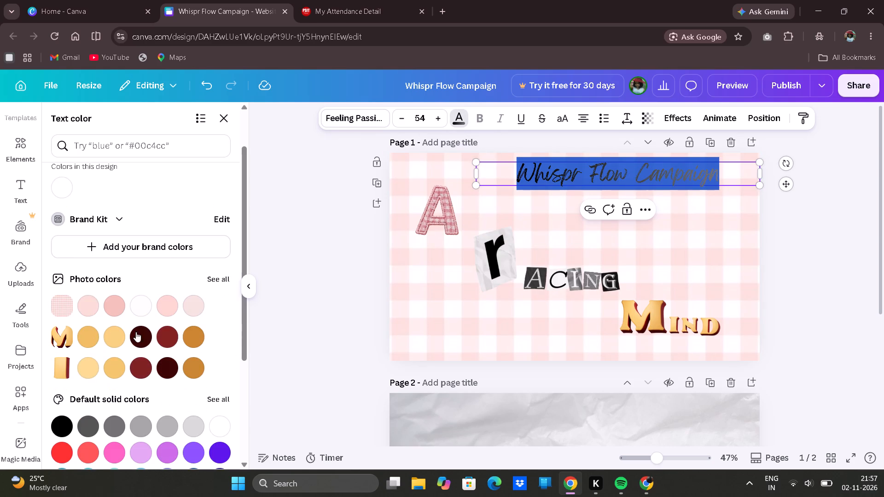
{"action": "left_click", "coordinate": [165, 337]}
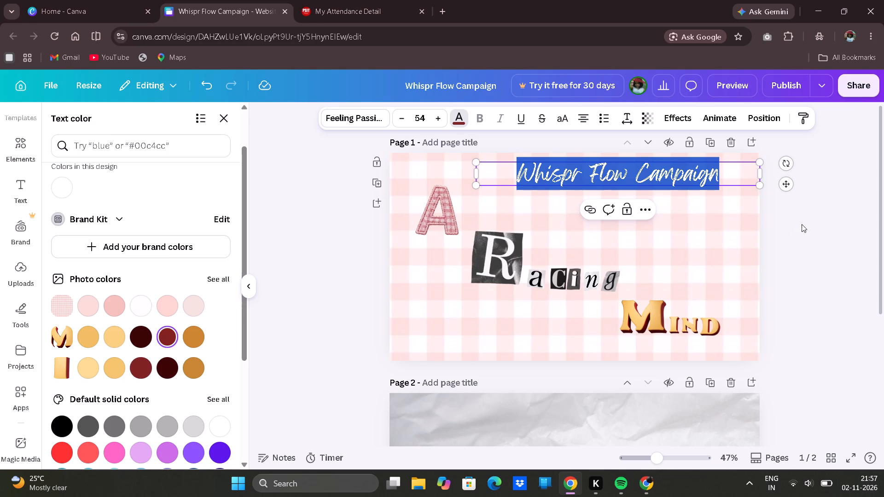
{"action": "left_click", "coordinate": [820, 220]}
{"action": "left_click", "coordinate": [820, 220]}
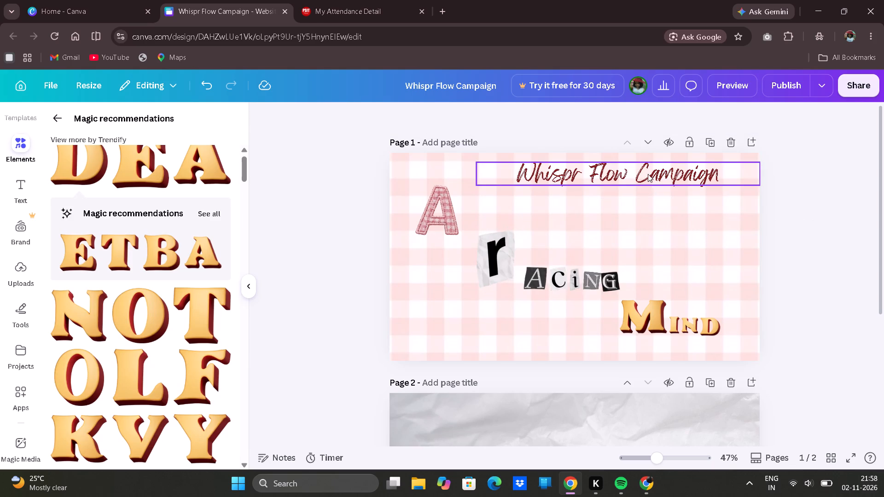
Move the title slightly further right and down, so its text sits near the page's upper-right corner.
{"action": "left_click_drag", "start_coordinate": [648, 174], "coordinate": [674, 180]}
Recolour the whole title text to the custom dark brownish red #5C2928.
{"action": "double_click", "coordinate": [674, 180]}
{"action": "key", "text": "ctrl+a"}
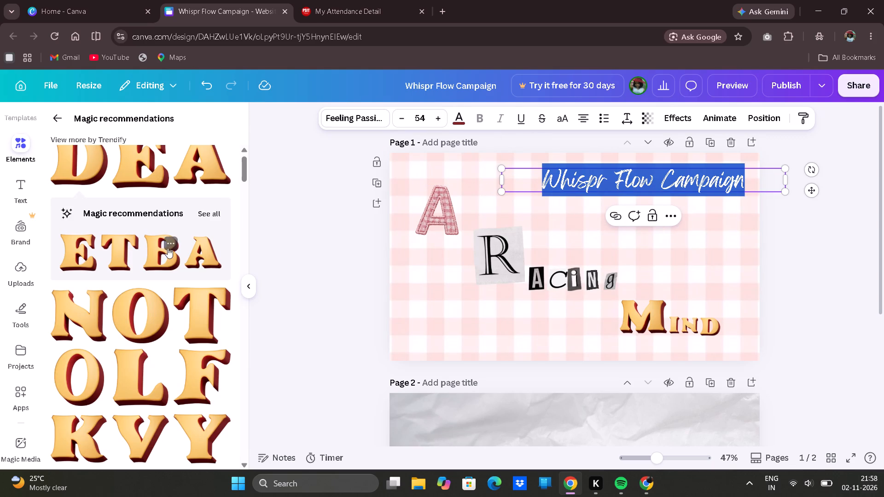
{"action": "left_click", "coordinate": [455, 120]}
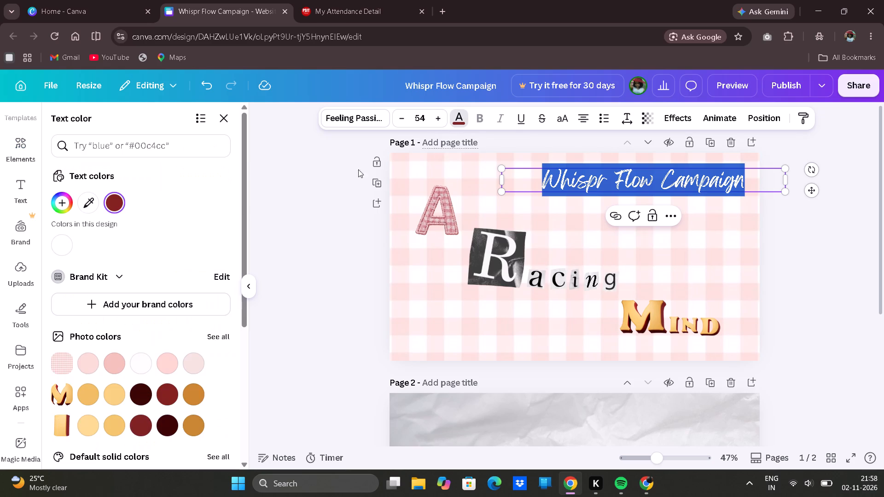
{"action": "left_click", "coordinate": [60, 204]}
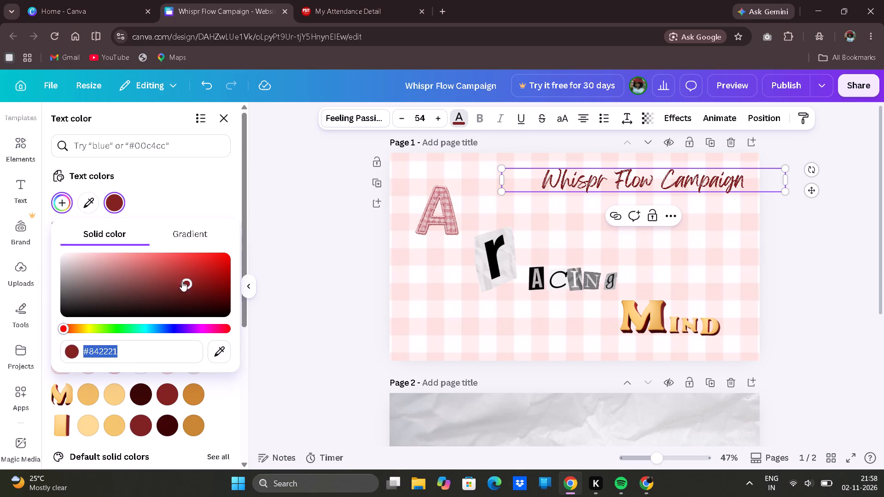
{"action": "left_click_drag", "start_coordinate": [181, 281], "coordinate": [168, 298]}
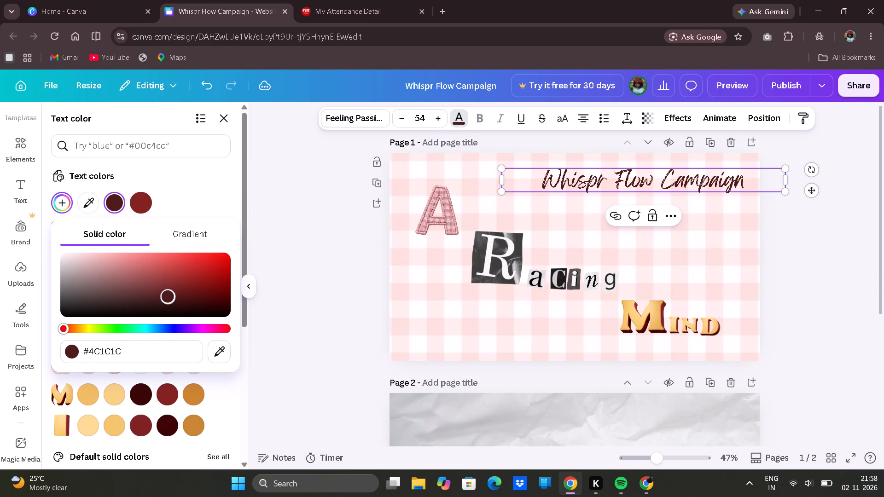
{"action": "left_click_drag", "start_coordinate": [168, 298], "coordinate": [157, 294]}
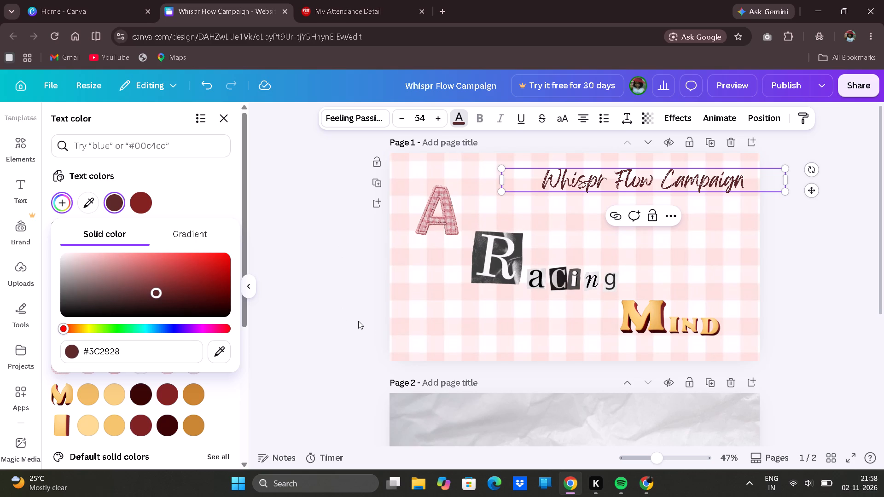
{"action": "left_click", "coordinate": [357, 320]}
{"action": "left_click", "coordinate": [357, 320]}
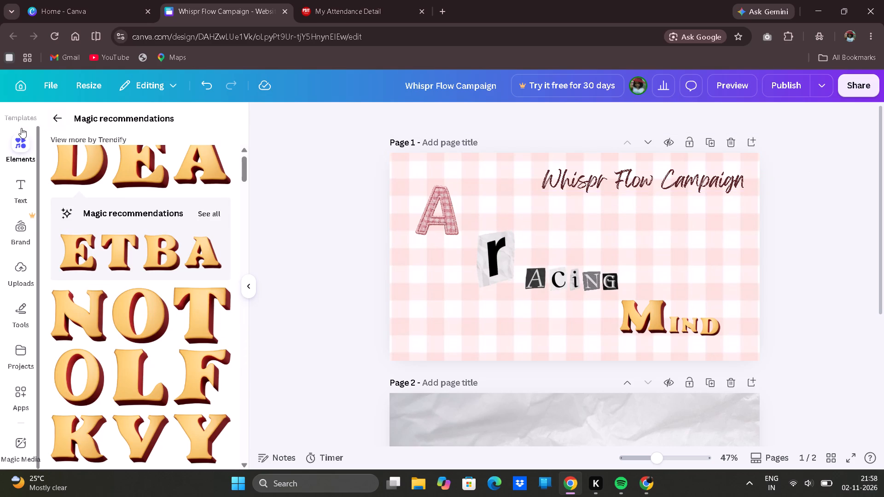
Search the design elements for "new york newspaper", replacing the previous search term.
{"action": "left_click", "coordinate": [64, 118]}
{"action": "left_click_drag", "start_coordinate": [98, 130], "coordinate": [72, 132]}
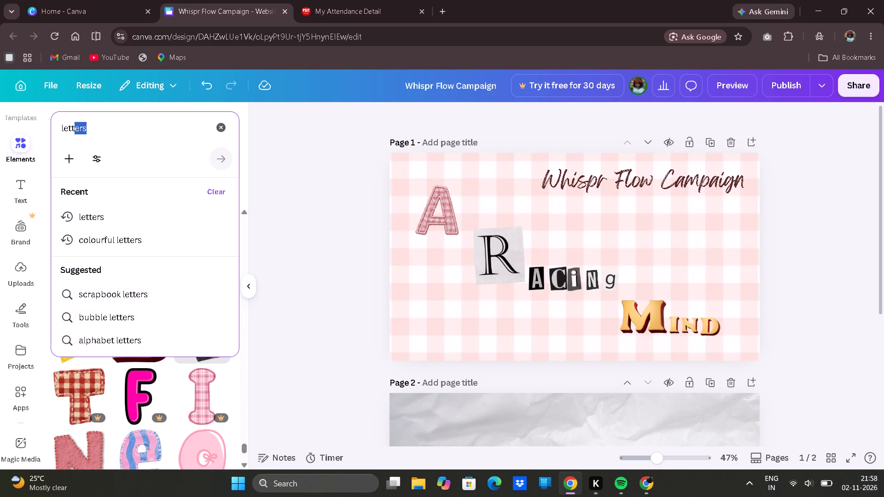
{"action": "left_click_drag", "start_coordinate": [72, 132], "coordinate": [52, 131]}
{"action": "type", "text": "new york news"}
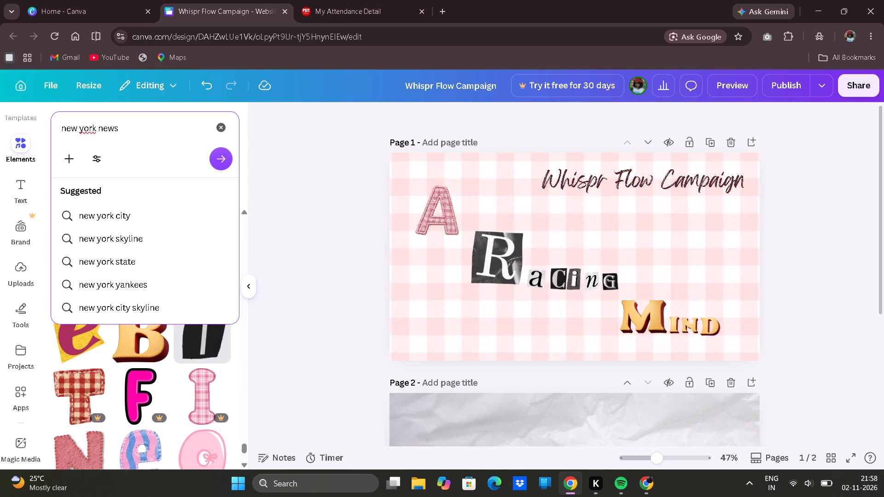
{"action": "type", "text": "paper"}
{"action": "key", "text": "Return"}
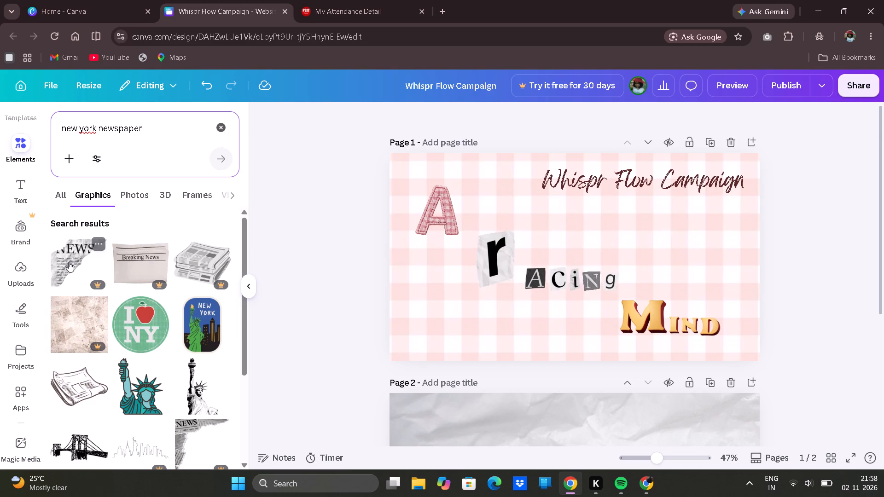
Browse the newspaper graphics and add the torn newspaper piece headed "NEWS" to page 1.
{"action": "scroll", "coordinate": [134, 352], "scroll_direction": "down", "scroll_amount": 2}
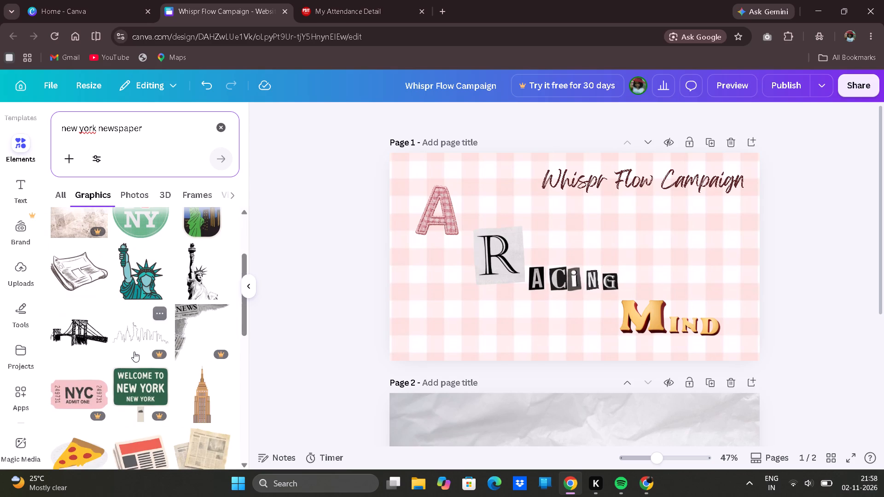
{"action": "scroll", "coordinate": [134, 352], "scroll_direction": "down", "scroll_amount": 5}
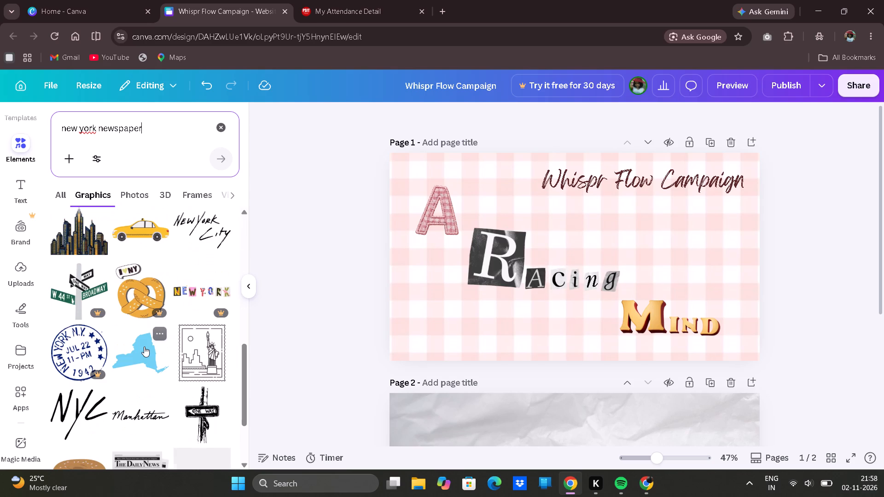
{"action": "scroll", "coordinate": [144, 347], "scroll_direction": "up", "scroll_amount": 1}
{"action": "scroll", "coordinate": [144, 347], "scroll_direction": "down", "scroll_amount": 1}
{"action": "scroll", "coordinate": [144, 347], "scroll_direction": "up", "scroll_amount": 1}
{"action": "scroll", "coordinate": [144, 347], "scroll_direction": "down", "scroll_amount": 1}
{"action": "scroll", "coordinate": [144, 347], "scroll_direction": "up", "scroll_amount": 5}
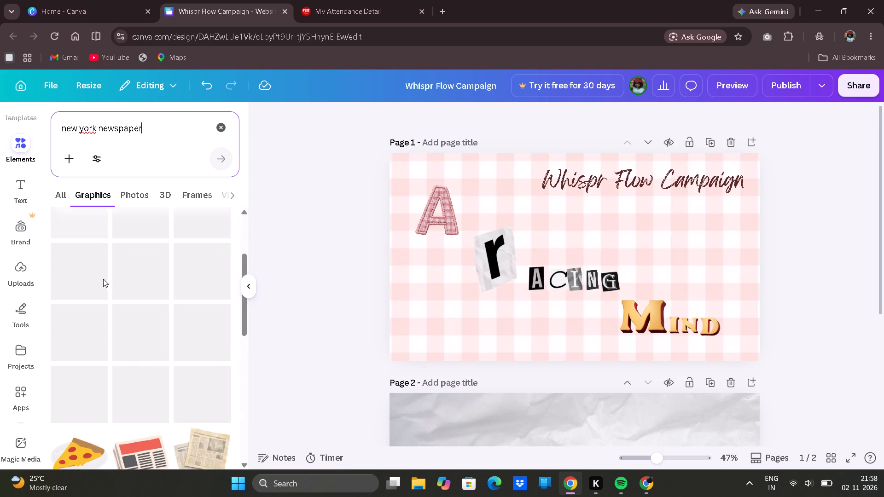
{"action": "scroll", "coordinate": [103, 279], "scroll_direction": "up", "scroll_amount": 4}
{"action": "left_click", "coordinate": [69, 270]}
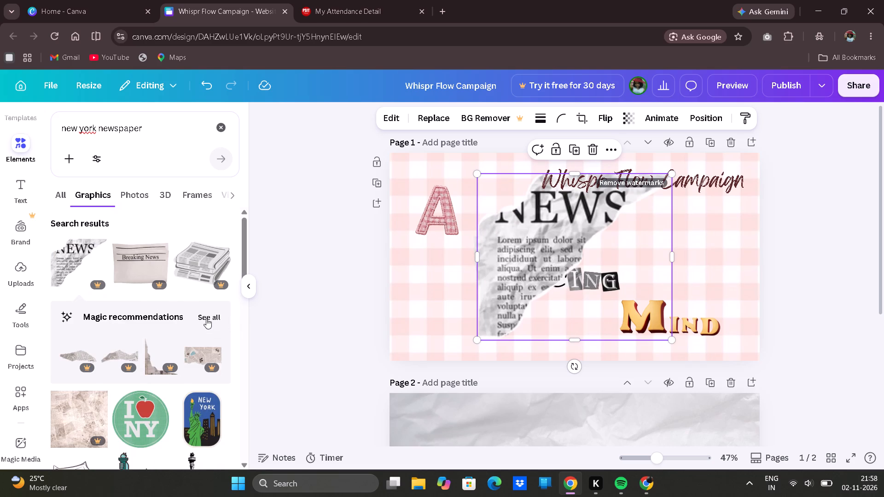
Browse all the magic recommendations related to the torn newspaper piece for further paper scraps.
{"action": "left_click", "coordinate": [206, 318]}
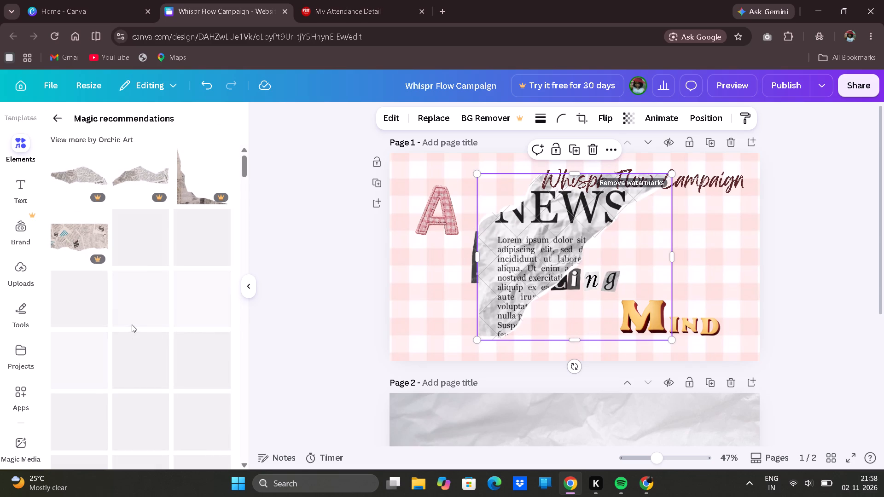
{"action": "scroll", "coordinate": [132, 324], "scroll_direction": "down", "scroll_amount": 2}
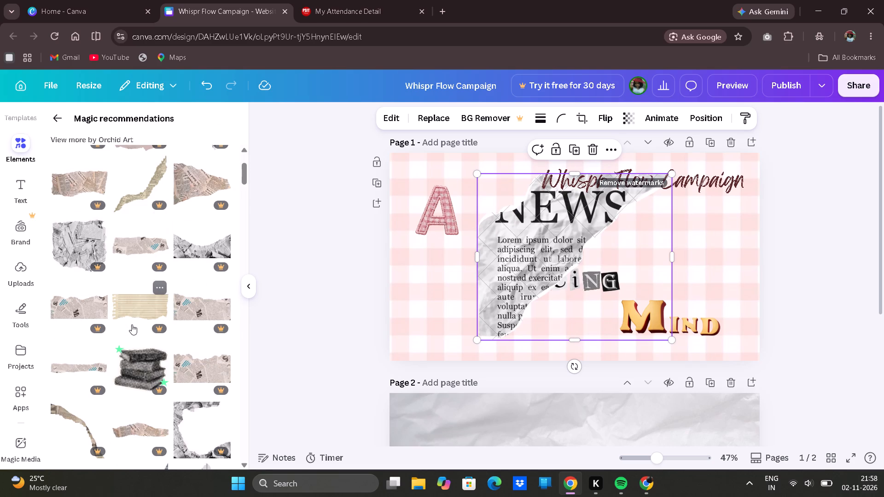
{"action": "scroll", "coordinate": [132, 324], "scroll_direction": "down", "scroll_amount": 3}
{"action": "scroll", "coordinate": [132, 324], "scroll_direction": "up", "scroll_amount": 1}
{"action": "scroll", "coordinate": [132, 324], "scroll_direction": "down", "scroll_amount": 1}
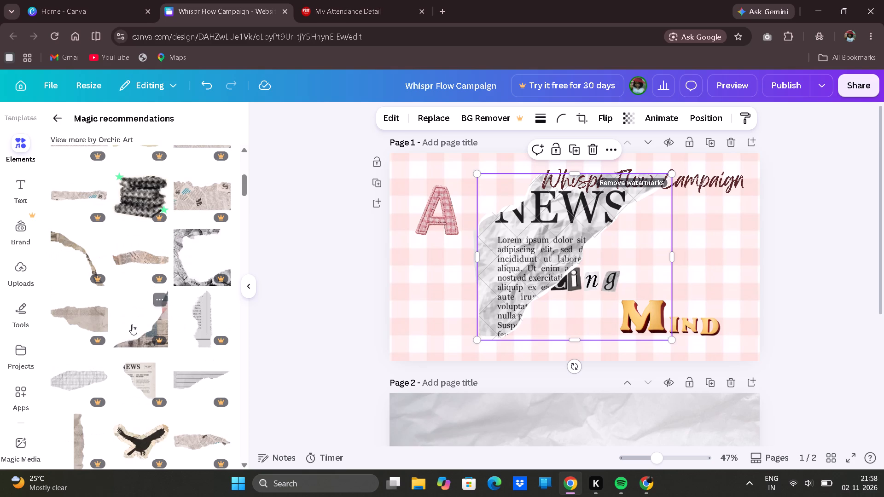
{"action": "scroll", "coordinate": [132, 324], "scroll_direction": "down", "scroll_amount": 8}
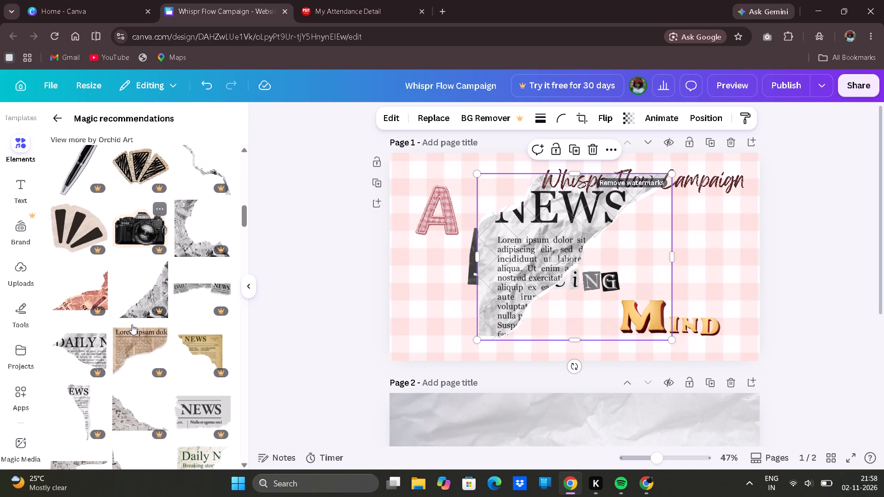
{"action": "scroll", "coordinate": [132, 343], "scroll_direction": "down", "scroll_amount": 2}
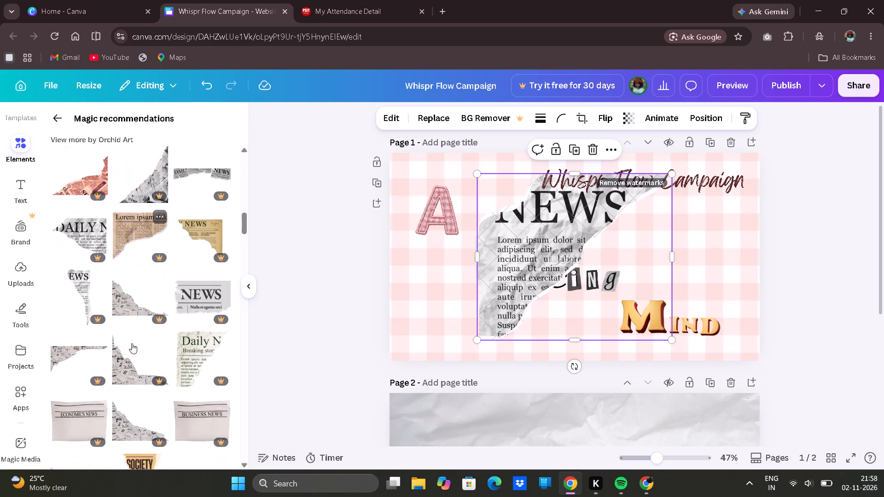
{"action": "scroll", "coordinate": [132, 343], "scroll_direction": "down", "scroll_amount": 4}
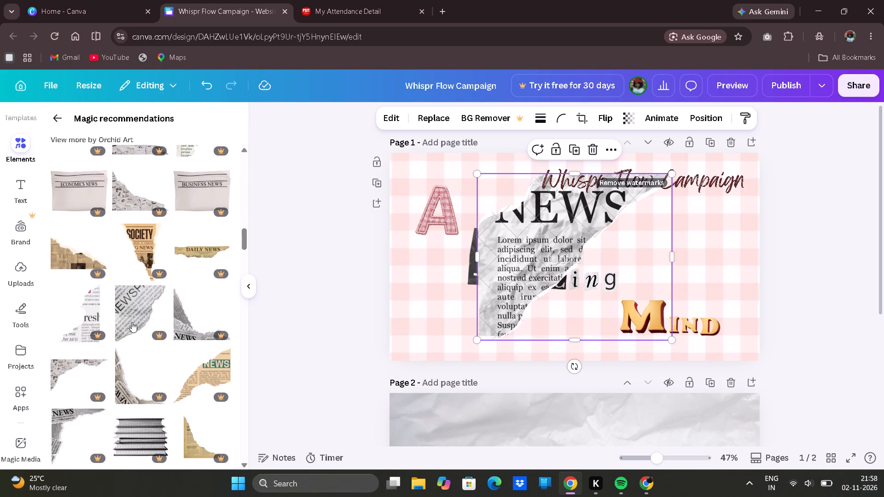
Return to the "new york newspaper" results and look through the graphics for another newspaper piece.
{"action": "left_click", "coordinate": [57, 120]}
{"action": "scroll", "coordinate": [150, 352], "scroll_direction": "down", "scroll_amount": 1}
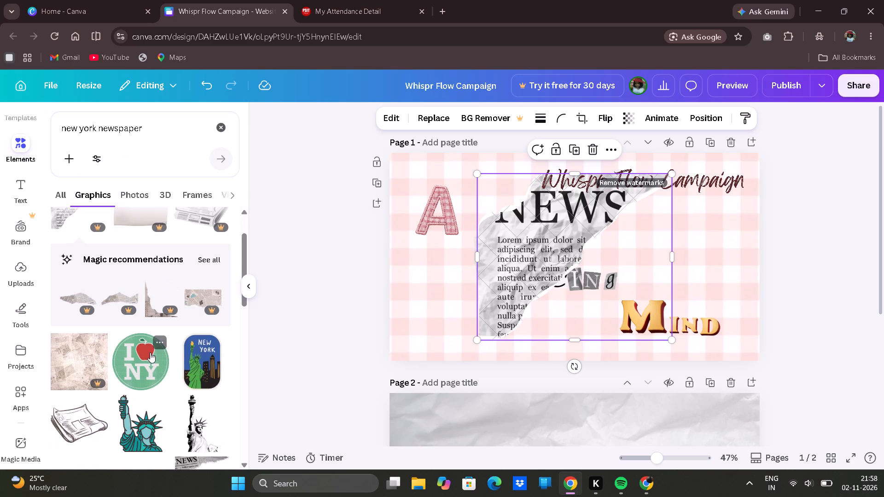
{"action": "scroll", "coordinate": [150, 353], "scroll_direction": "down", "scroll_amount": 5}
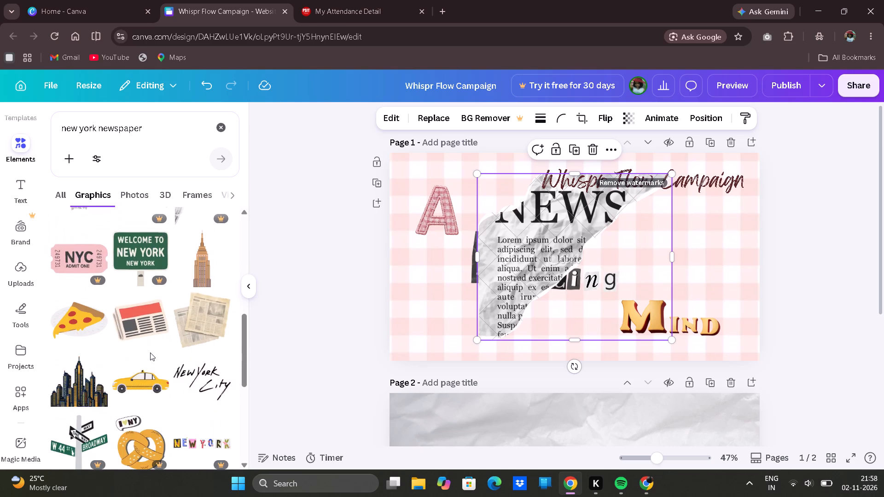
{"action": "scroll", "coordinate": [150, 353], "scroll_direction": "down", "scroll_amount": 4}
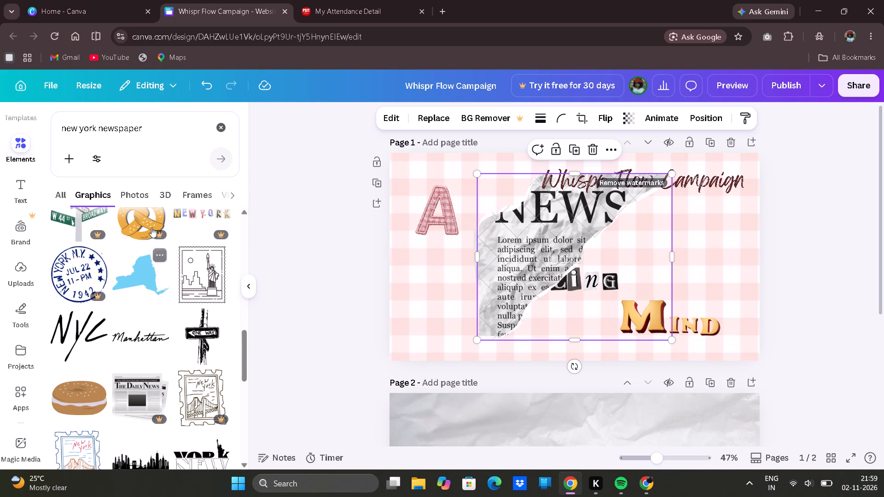
Move the torn "NEWS" newspaper piece into the upper-left corner of page 1.
{"action": "left_click_drag", "start_coordinate": [549, 242], "coordinate": [479, 224]}
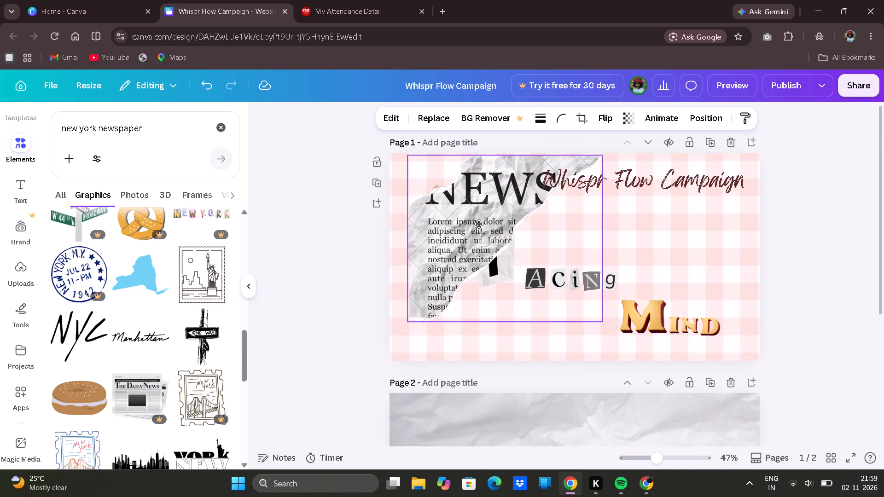
{"action": "left_click_drag", "start_coordinate": [479, 224], "coordinate": [459, 223]}
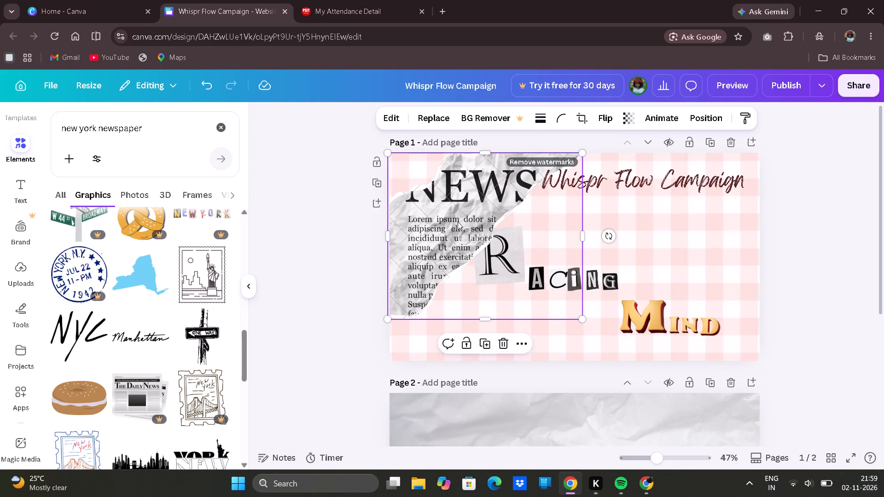
Send the torn "NEWS" piece backward in the layer order, behind the pink letter A.
{"action": "right_click", "coordinate": [456, 219]}
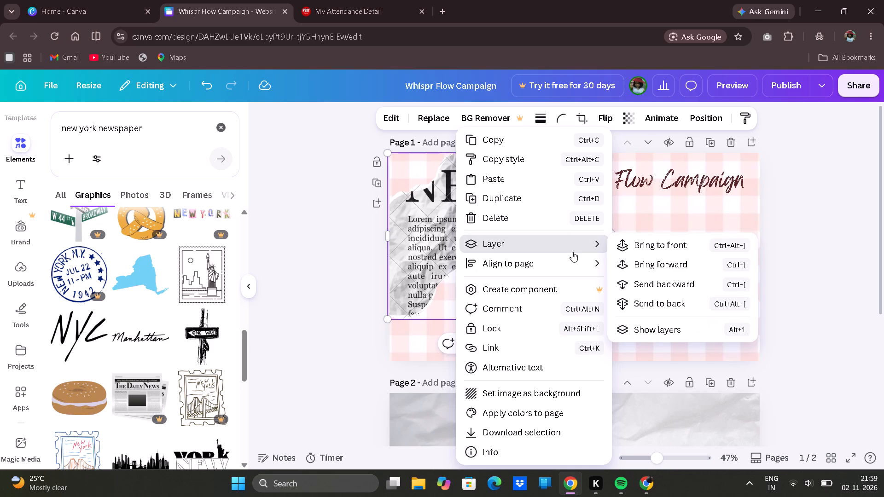
{"action": "left_click", "coordinate": [673, 281]}
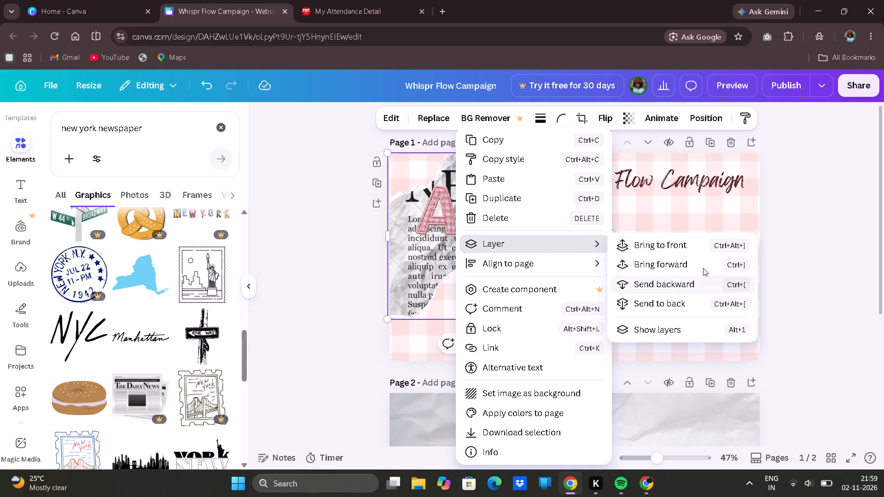
{"action": "left_click", "coordinate": [883, 220]}
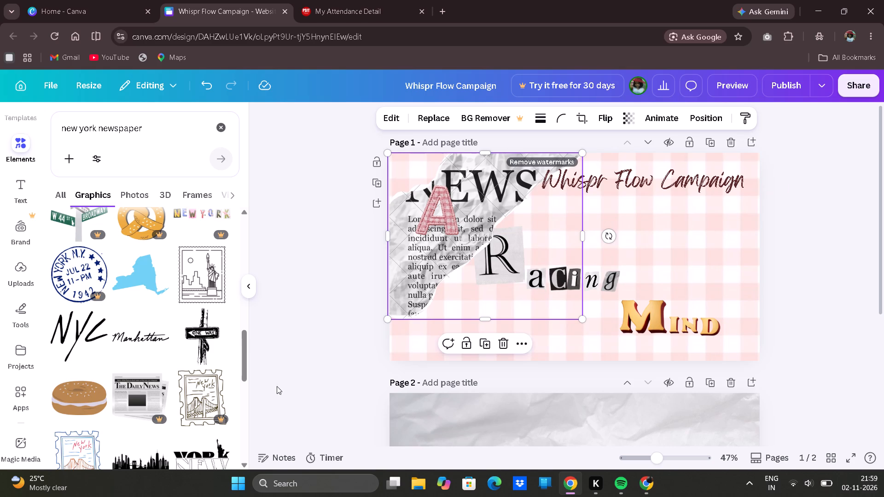
Look further through the "new york newspaper" graphics for another suitable newspaper piece.
{"action": "scroll", "coordinate": [141, 346], "scroll_direction": "down", "scroll_amount": 5}
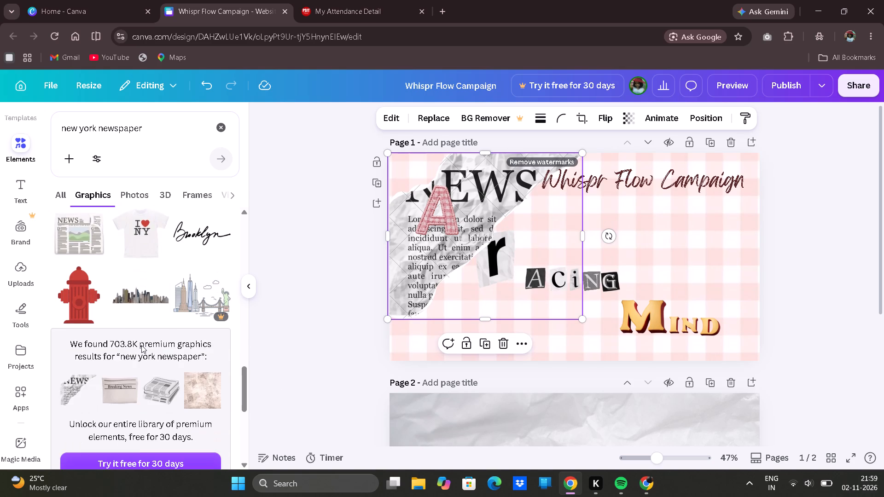
{"action": "scroll", "coordinate": [141, 345], "scroll_direction": "down", "scroll_amount": 4}
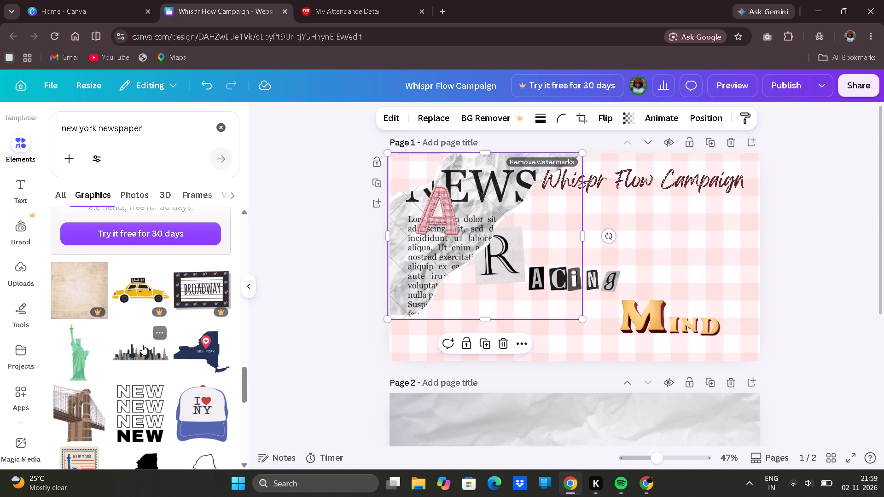
{"action": "scroll", "coordinate": [142, 345], "scroll_direction": "down", "scroll_amount": 3}
{"action": "scroll", "coordinate": [142, 345], "scroll_direction": "up", "scroll_amount": 1}
{"action": "scroll", "coordinate": [142, 345], "scroll_direction": "down", "scroll_amount": 4}
{"action": "scroll", "coordinate": [143, 344], "scroll_direction": "up", "scroll_amount": 1}
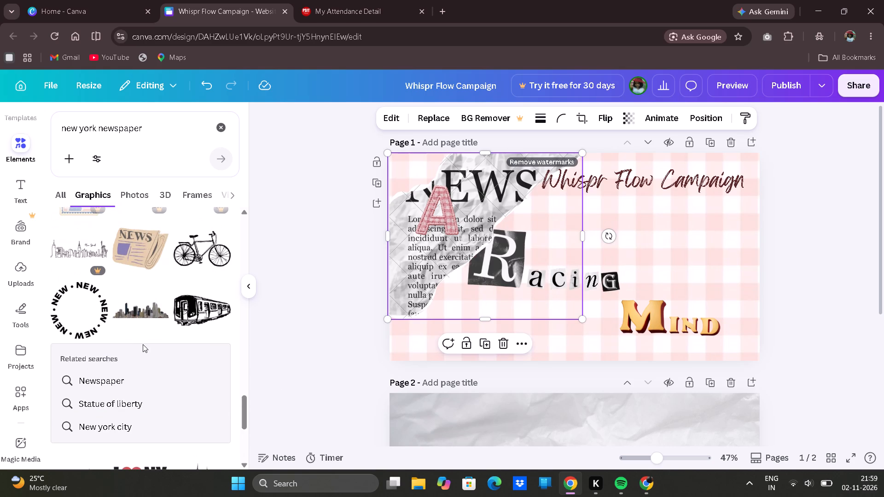
{"action": "scroll", "coordinate": [143, 344], "scroll_direction": "down", "scroll_amount": 8}
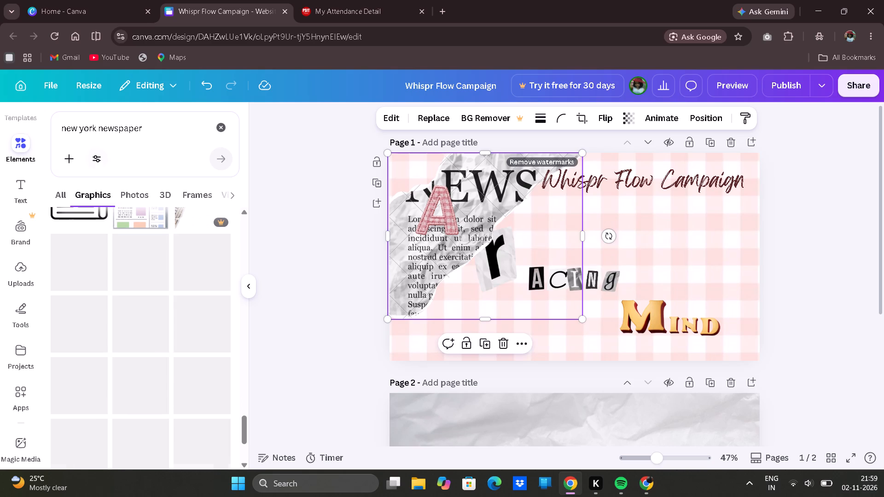
Shorten the search term to "newspaper" and search the graphics again.
{"action": "left_click_drag", "start_coordinate": [100, 129], "coordinate": [45, 128]}
{"action": "key", "text": "BackSpace"}
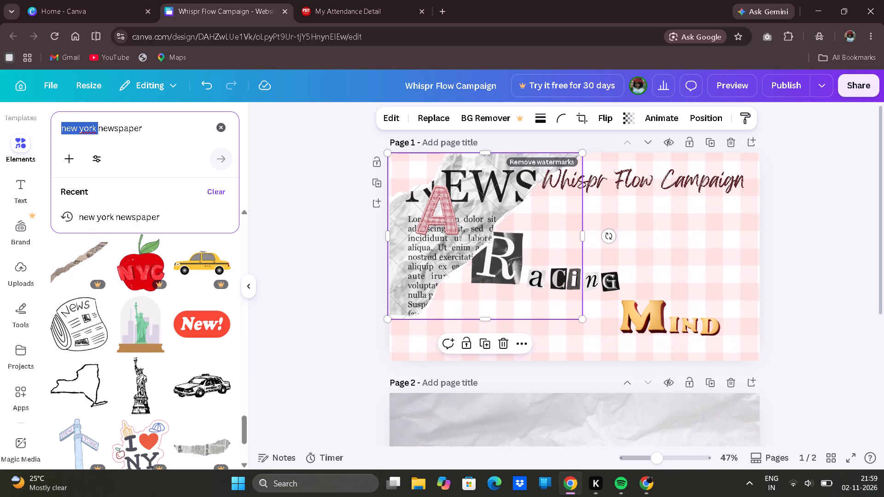
{"action": "key", "text": "Return"}
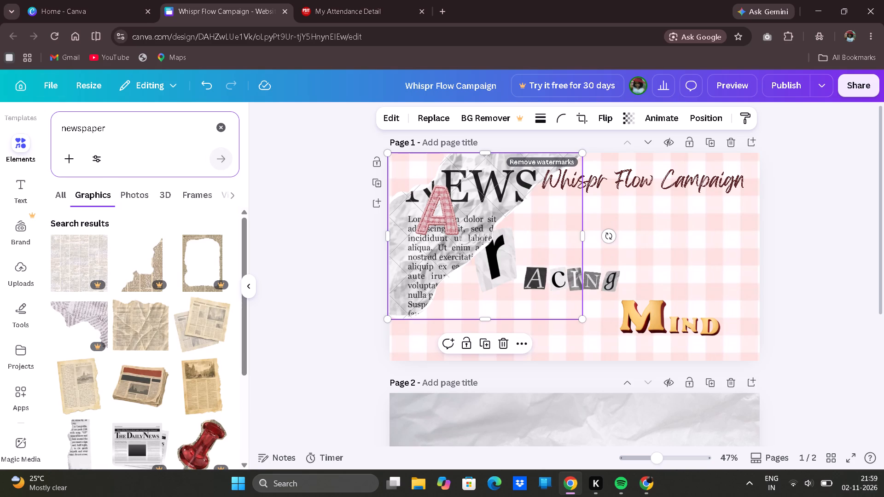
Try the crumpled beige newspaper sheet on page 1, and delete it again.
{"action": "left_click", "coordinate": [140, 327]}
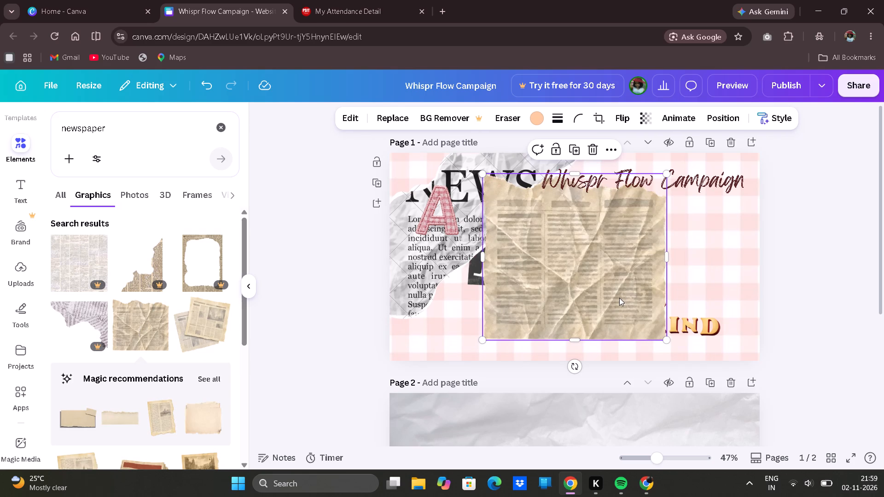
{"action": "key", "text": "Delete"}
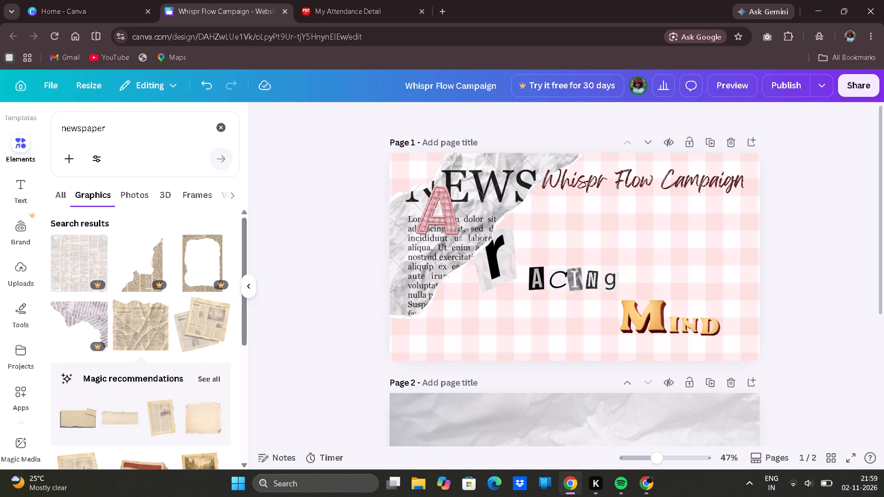
Examine the "newspaper" graphics for torn or vintage pieces that suit page 1.
{"action": "scroll", "coordinate": [149, 392], "scroll_direction": "down", "scroll_amount": 4}
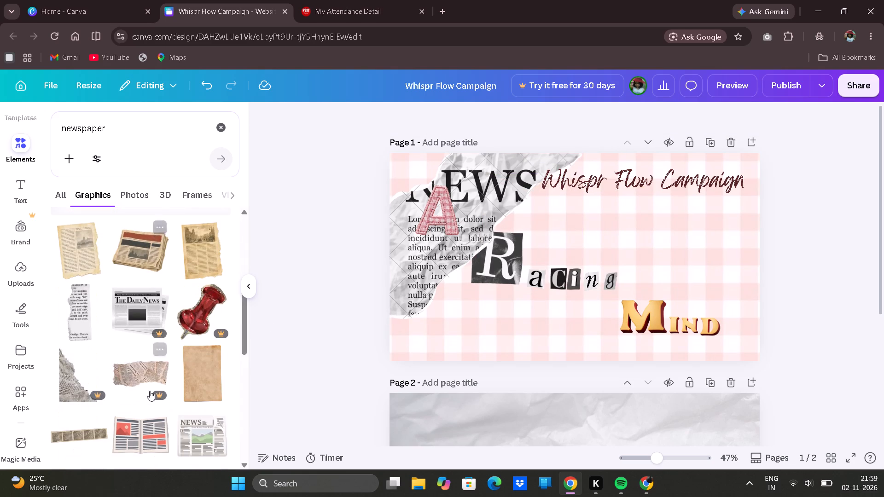
{"action": "scroll", "coordinate": [124, 345], "scroll_direction": "down", "scroll_amount": 1}
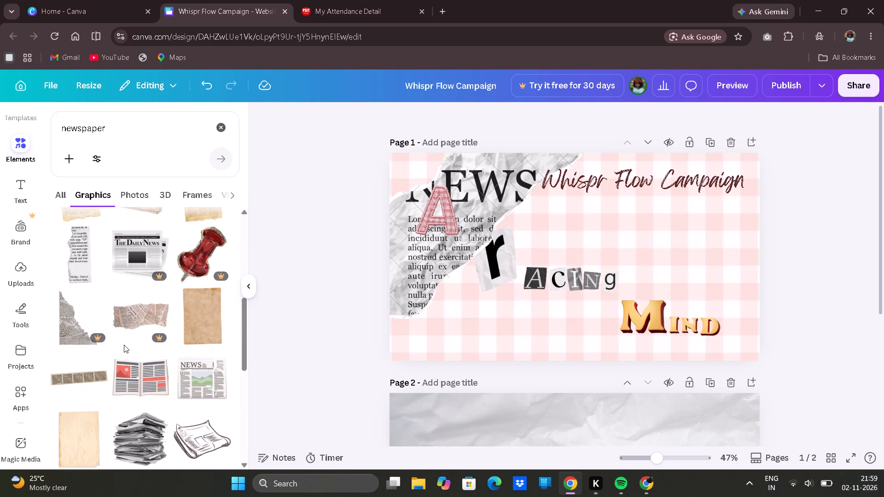
{"action": "scroll", "coordinate": [131, 333], "scroll_direction": "down", "scroll_amount": 3}
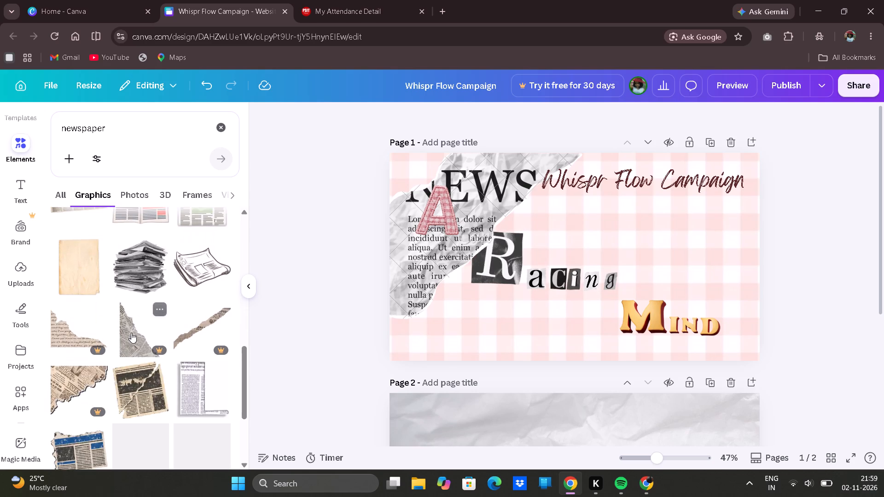
{"action": "scroll", "coordinate": [131, 333], "scroll_direction": "down", "scroll_amount": 1}
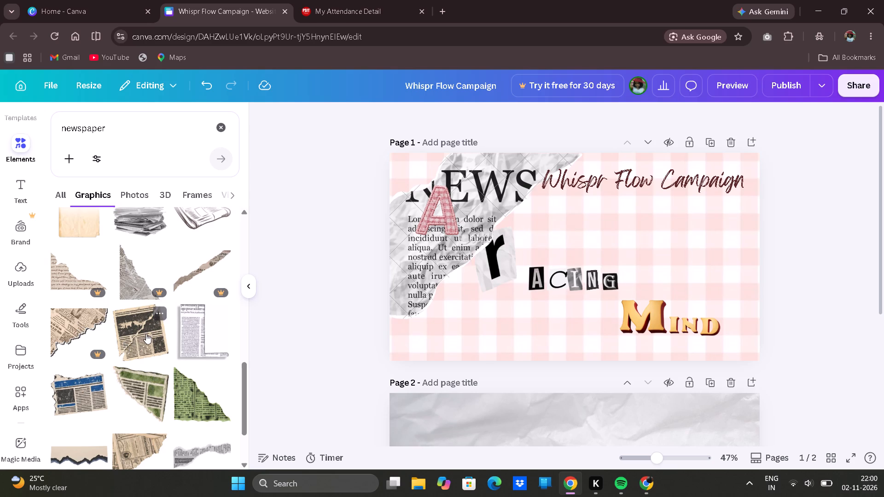
{"action": "scroll", "coordinate": [145, 334], "scroll_direction": "down", "scroll_amount": 2}
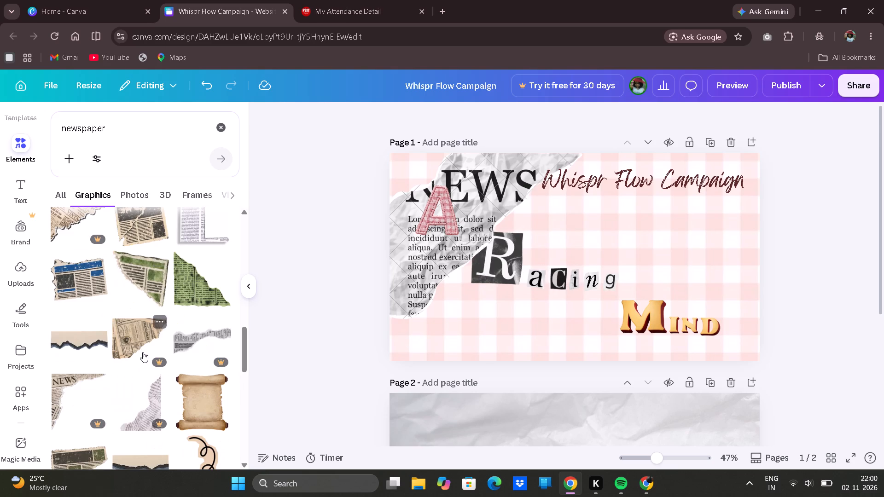
Delete the pink gingham background image from page 1.
{"action": "left_click", "coordinate": [474, 342]}
{"action": "left_click_drag", "start_coordinate": [474, 342], "coordinate": [443, 366]}
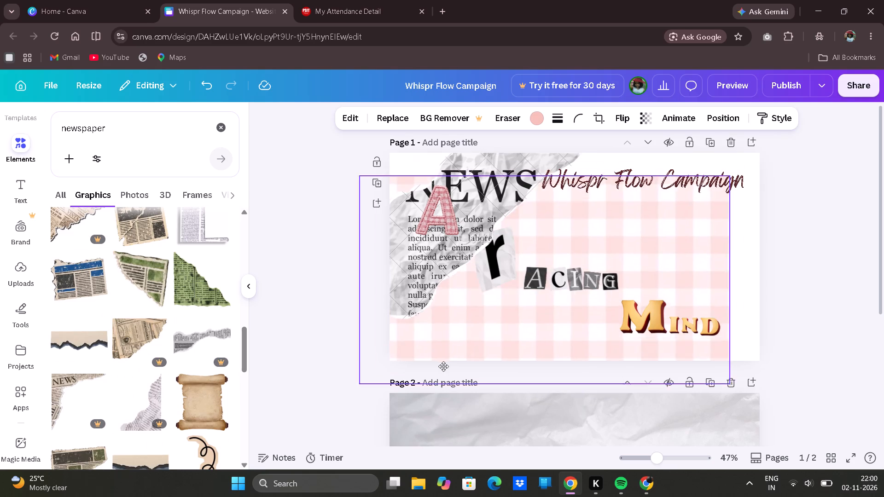
{"action": "left_click_drag", "start_coordinate": [443, 366], "coordinate": [366, 444]}
{"action": "key", "text": "Delete"}
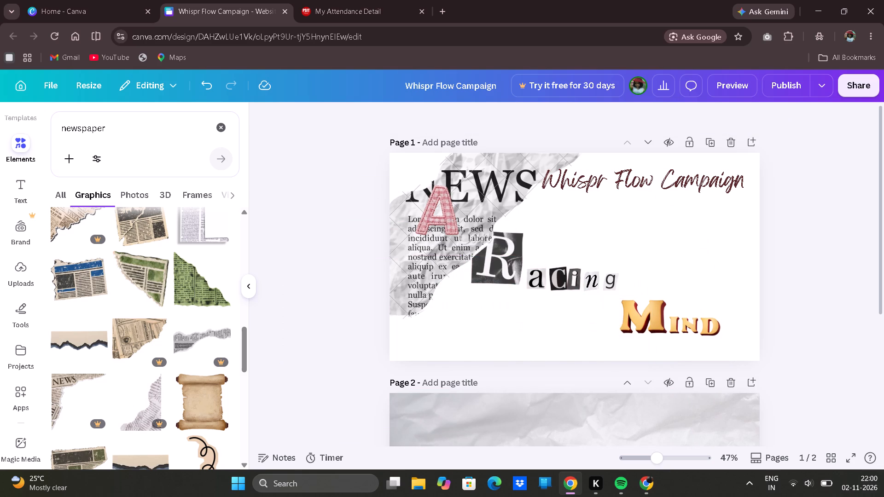
Shift the torn "NEWS" piece slightly up and left, so it extends past page 1's upper-left corner.
{"action": "left_click", "coordinate": [462, 175]}
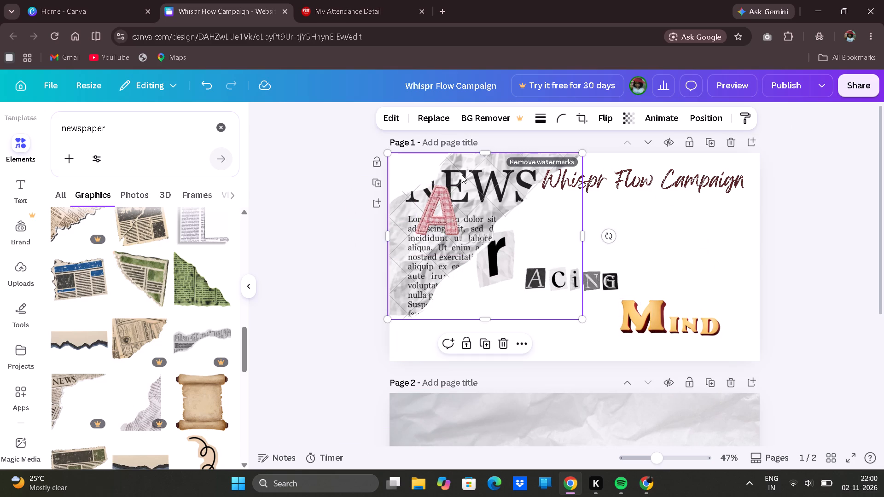
{"action": "left_click_drag", "start_coordinate": [486, 196], "coordinate": [464, 187]}
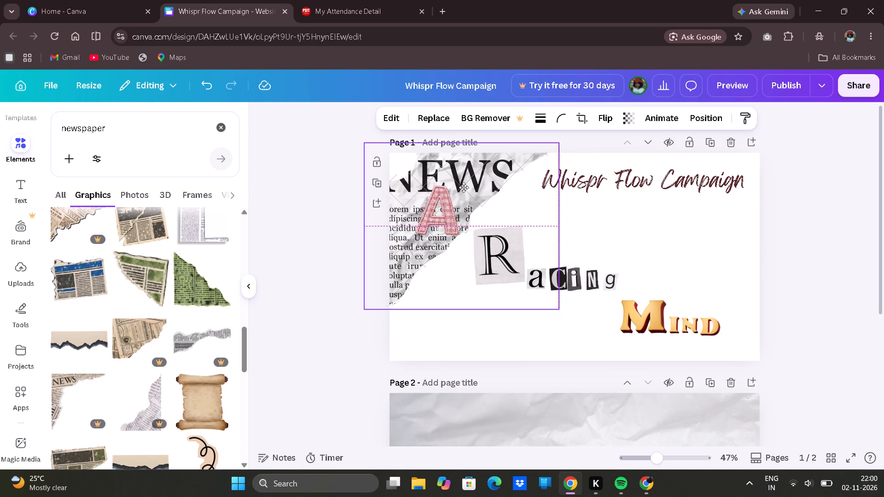
{"action": "left_click_drag", "start_coordinate": [464, 187], "coordinate": [439, 173]}
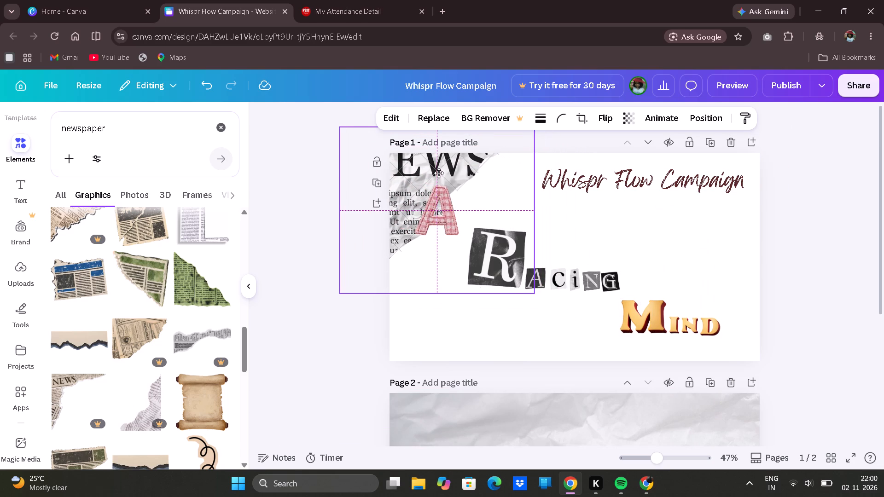
{"action": "left_click_drag", "start_coordinate": [439, 173], "coordinate": [474, 178]}
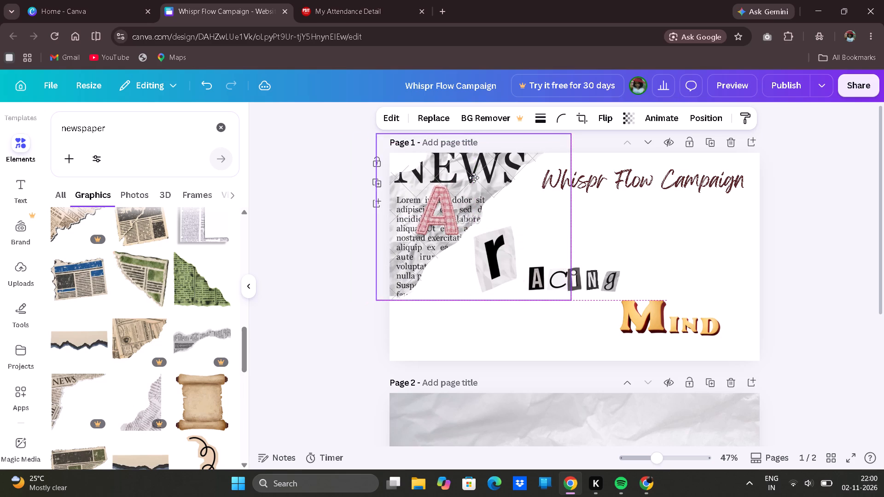
{"action": "left_click_drag", "start_coordinate": [474, 178], "coordinate": [479, 179]}
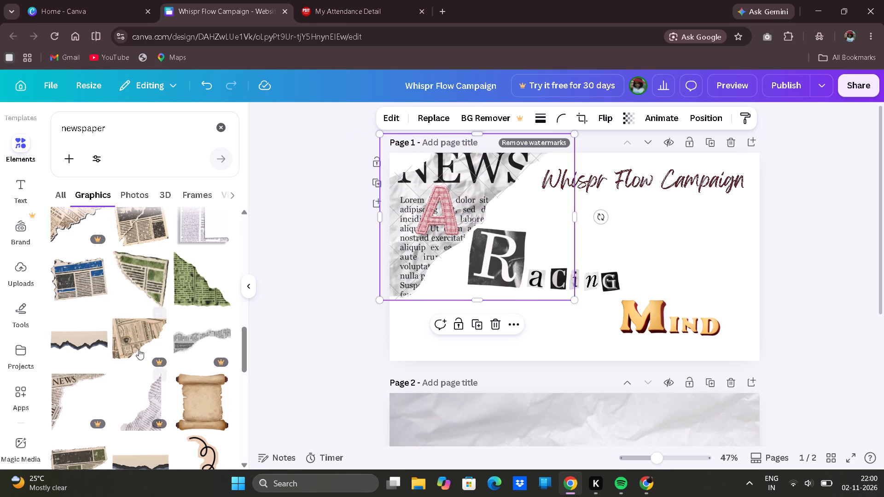
Examine more of the "newspaper" graphics for a torn piece to complement the "NEWS" clipping on page 1.
{"action": "scroll", "coordinate": [142, 331], "scroll_direction": "down", "scroll_amount": 1}
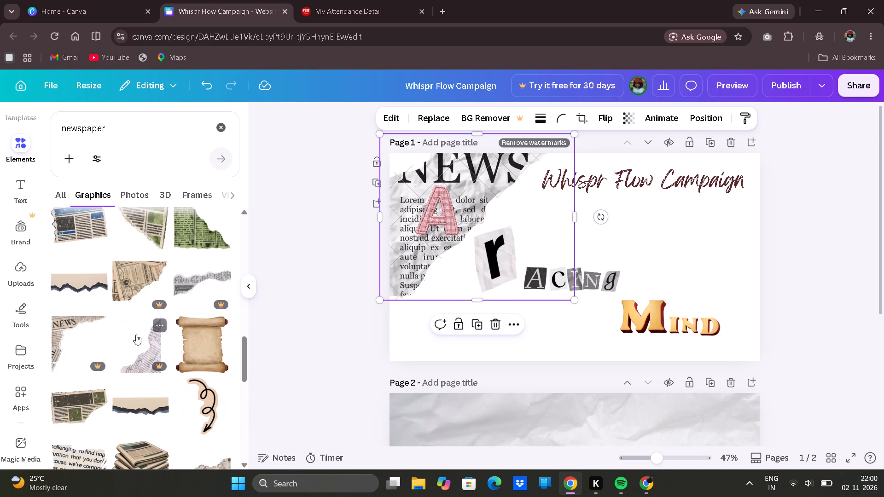
{"action": "scroll", "coordinate": [145, 329], "scroll_direction": "down", "scroll_amount": 2}
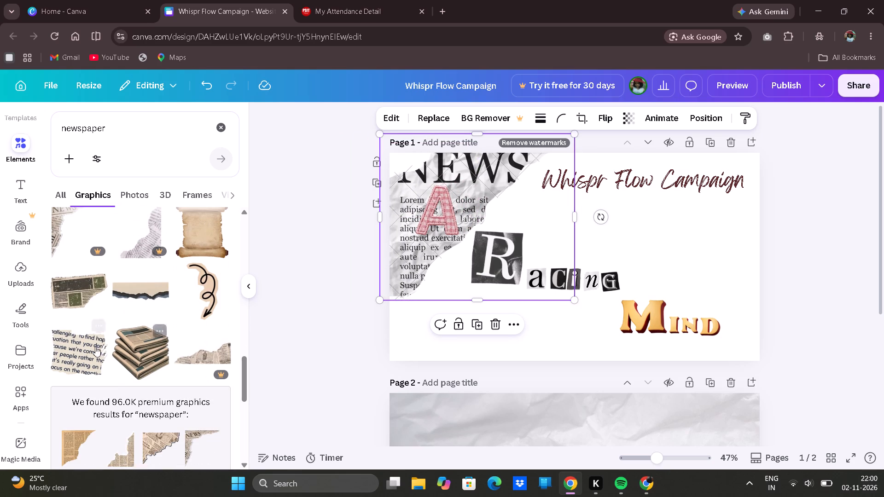
{"action": "scroll", "coordinate": [163, 330], "scroll_direction": "down", "scroll_amount": 4}
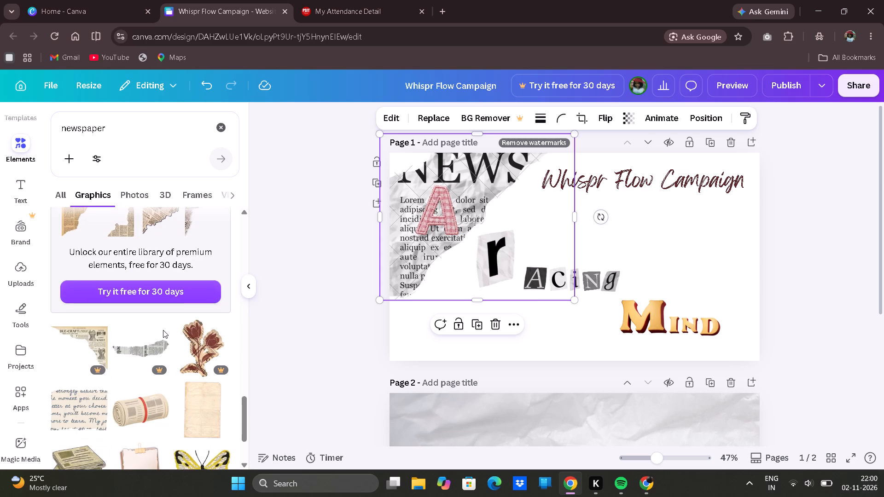
{"action": "scroll", "coordinate": [163, 330], "scroll_direction": "down", "scroll_amount": 1}
{"action": "scroll", "coordinate": [163, 330], "scroll_direction": "up", "scroll_amount": 1}
{"action": "scroll", "coordinate": [163, 330], "scroll_direction": "down", "scroll_amount": 1}
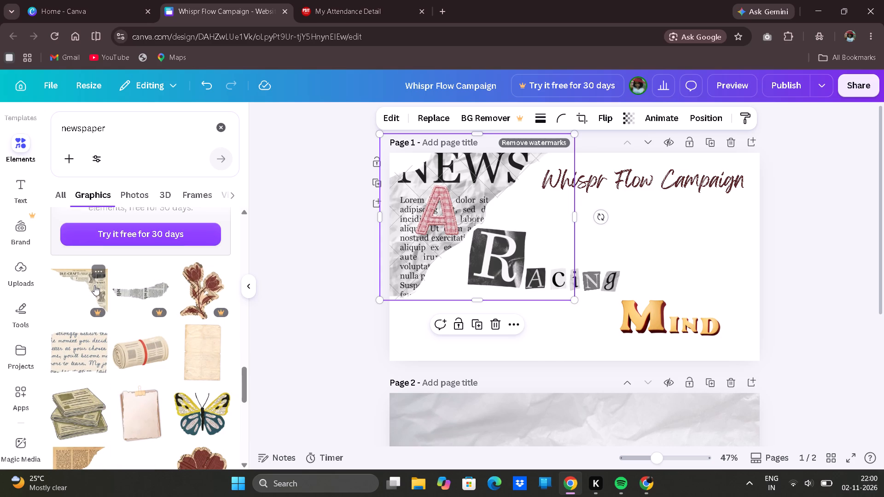
{"action": "scroll", "coordinate": [103, 312], "scroll_direction": "down", "scroll_amount": 2}
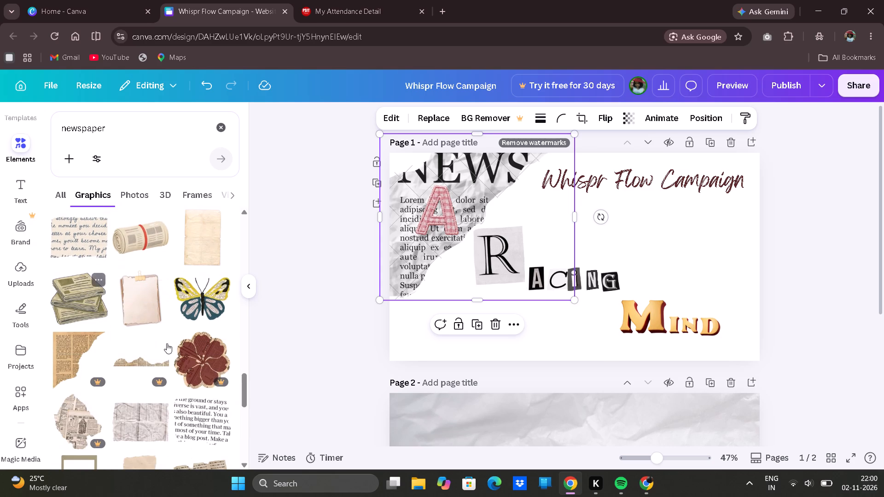
{"action": "scroll", "coordinate": [177, 351], "scroll_direction": "down", "scroll_amount": 5}
{"action": "scroll", "coordinate": [177, 351], "scroll_direction": "up", "scroll_amount": 1}
{"action": "scroll", "coordinate": [177, 350], "scroll_direction": "down", "scroll_amount": 5}
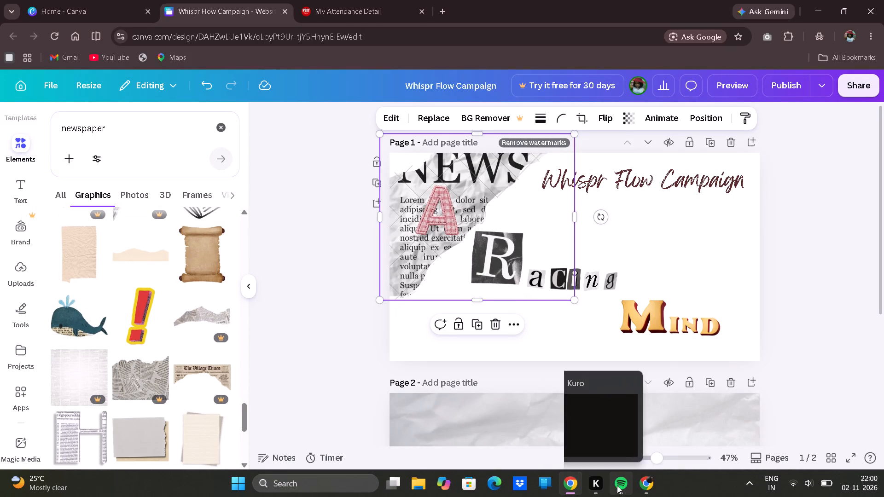
{"action": "left_click", "coordinate": [642, 451]}
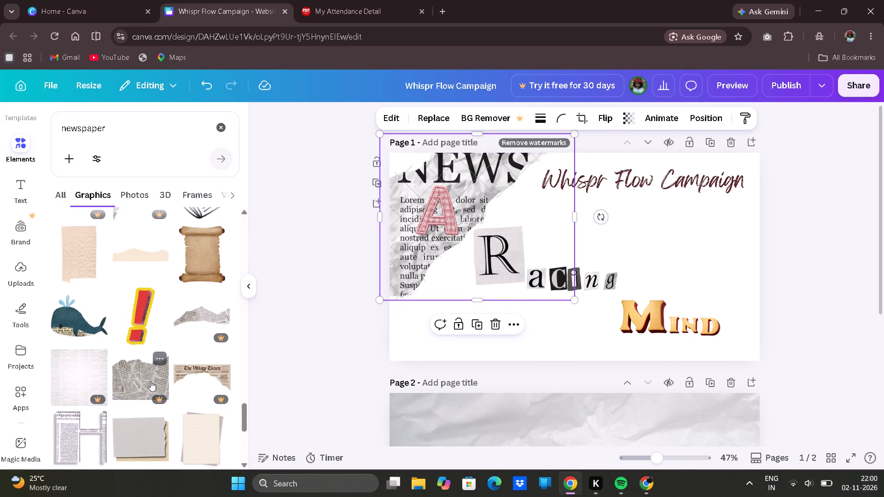
Add the torn "The Village Times" newspaper graphic to page 1 and align it with the page's upper-right corner.
{"action": "left_click", "coordinate": [198, 373]}
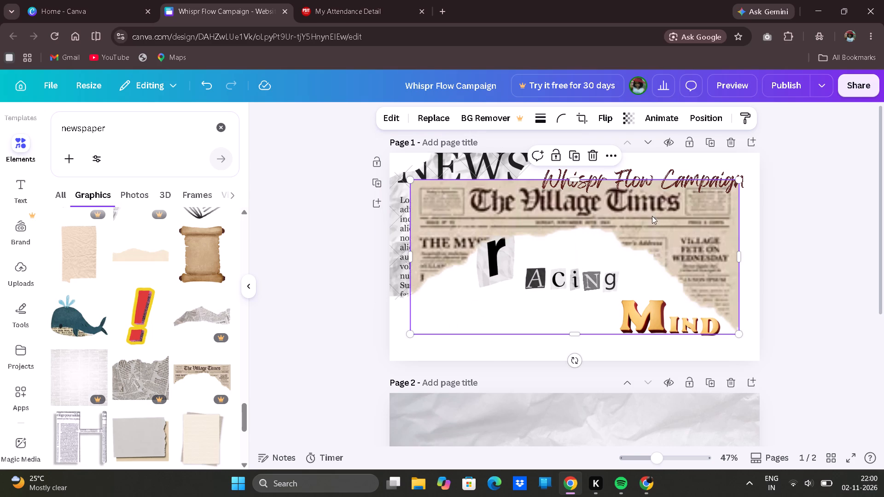
{"action": "left_click_drag", "start_coordinate": [593, 217], "coordinate": [592, 192]}
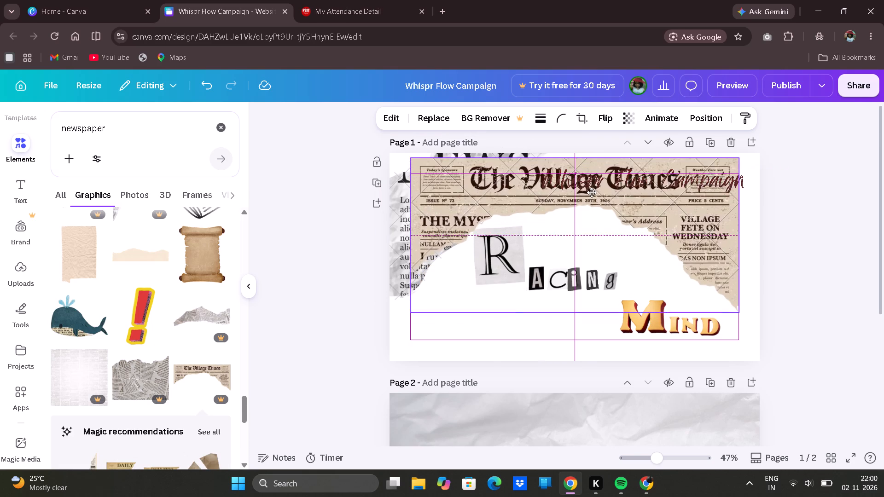
{"action": "left_click_drag", "start_coordinate": [592, 192], "coordinate": [611, 194]}
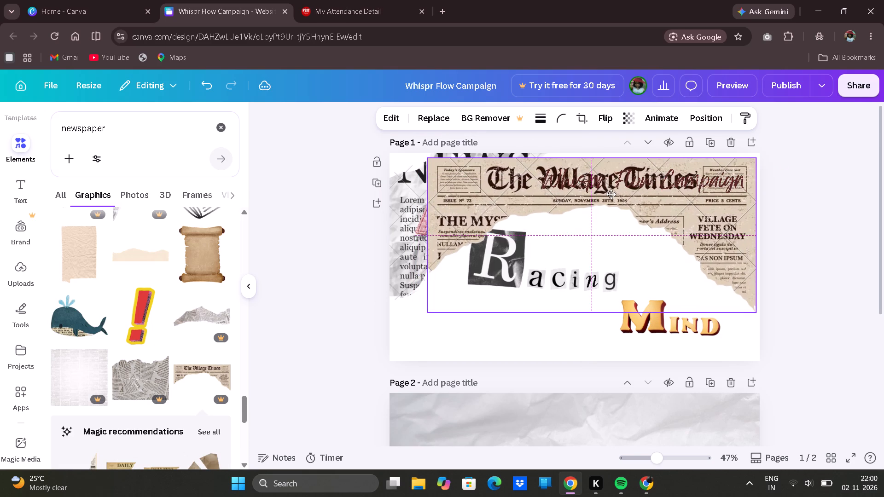
{"action": "left_click_drag", "start_coordinate": [611, 194], "coordinate": [615, 190]}
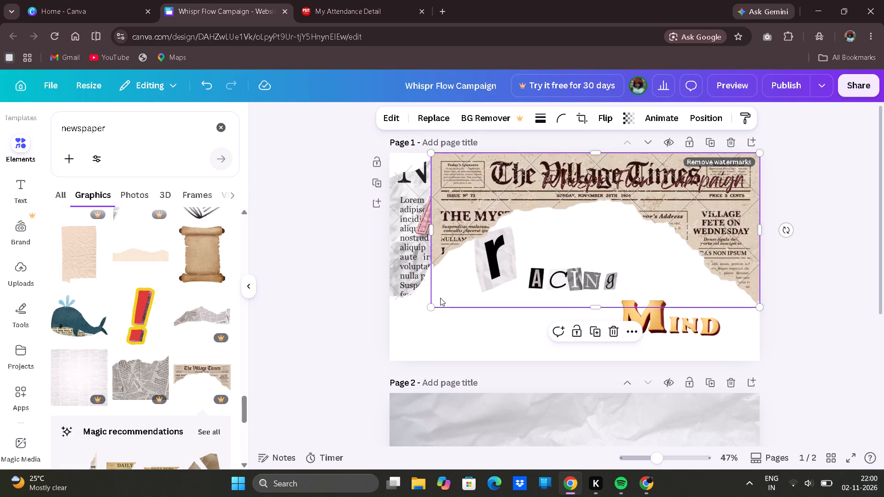
Send the "The Village Times" piece one layer backward.
{"action": "right_click", "coordinate": [457, 200]}
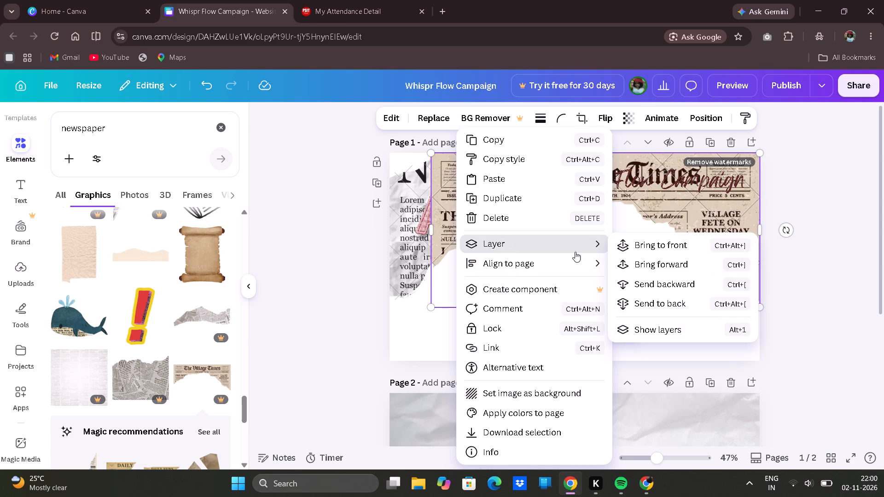
{"action": "left_click", "coordinate": [663, 284]}
{"action": "left_click", "coordinate": [628, 125]}
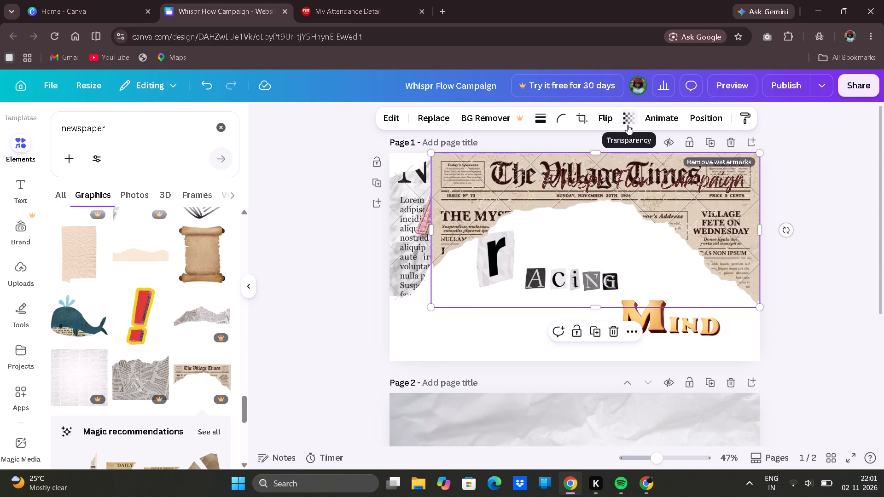
Lower the opacity of the "The Village Times" piece so it becomes a faint backdrop behind the title.
{"action": "left_click", "coordinate": [627, 122]}
{"action": "left_click_drag", "start_coordinate": [642, 162], "coordinate": [624, 166]}
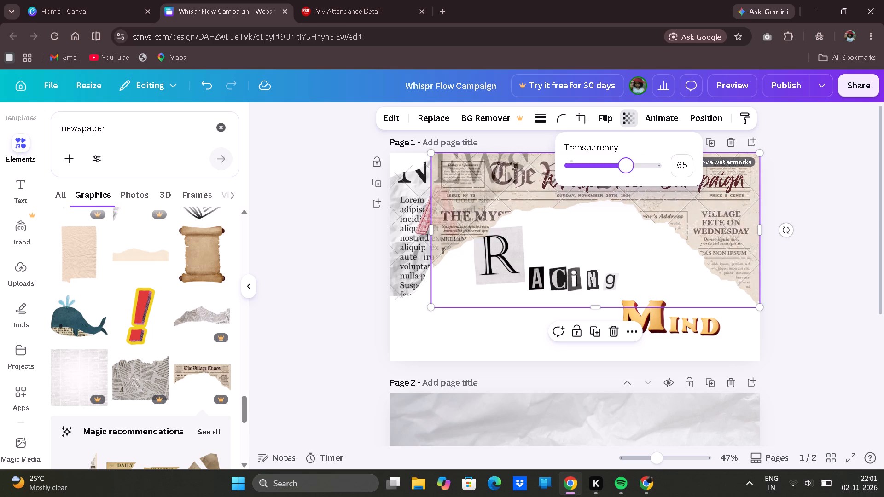
{"action": "left_click_drag", "start_coordinate": [624, 166], "coordinate": [597, 171]}
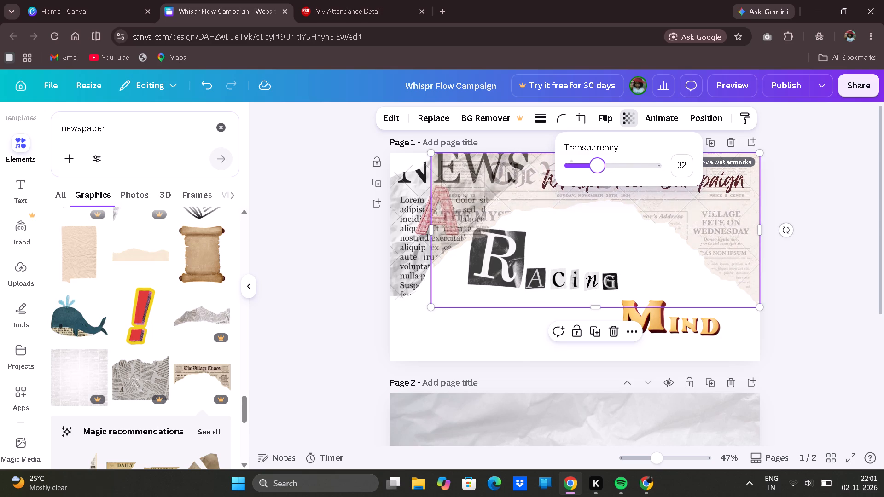
{"action": "left_click_drag", "start_coordinate": [597, 171], "coordinate": [592, 172]}
{"action": "left_click", "coordinate": [825, 169]}
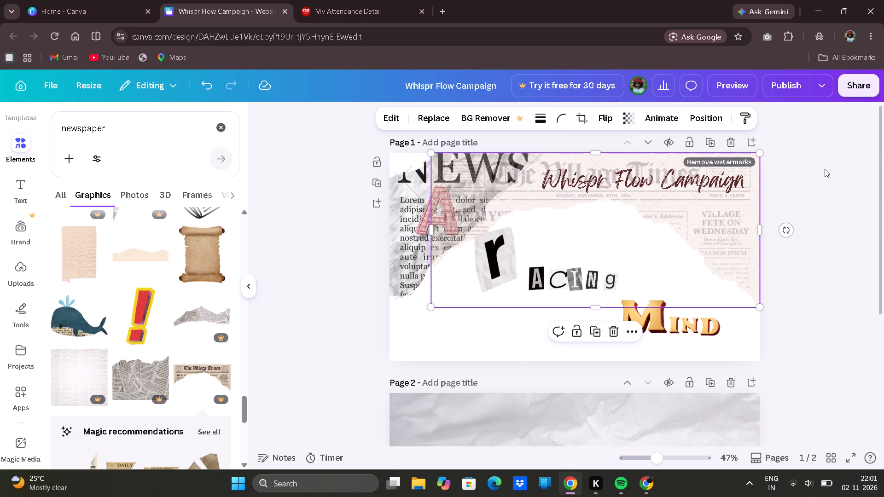
Move the torn "NEWS" piece further left and slightly up, so more of it extends past page 1's left edge.
{"action": "left_click", "coordinate": [408, 179]}
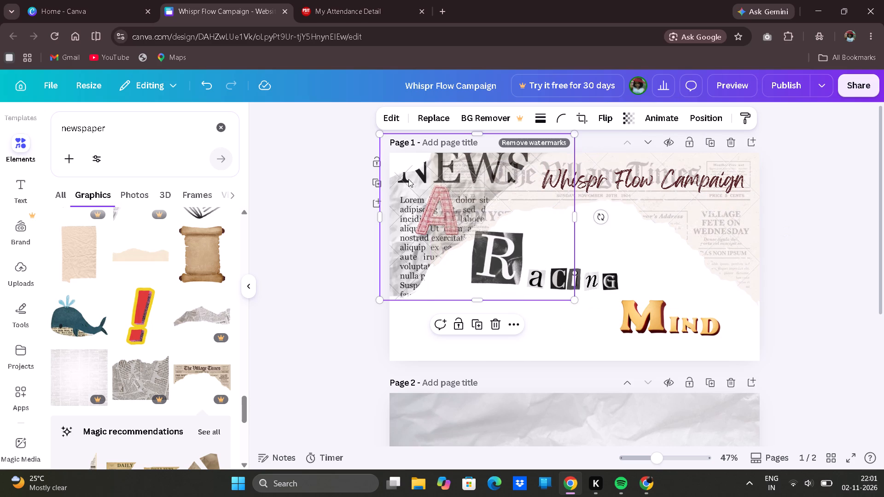
{"action": "left_click_drag", "start_coordinate": [413, 178], "coordinate": [398, 167]}
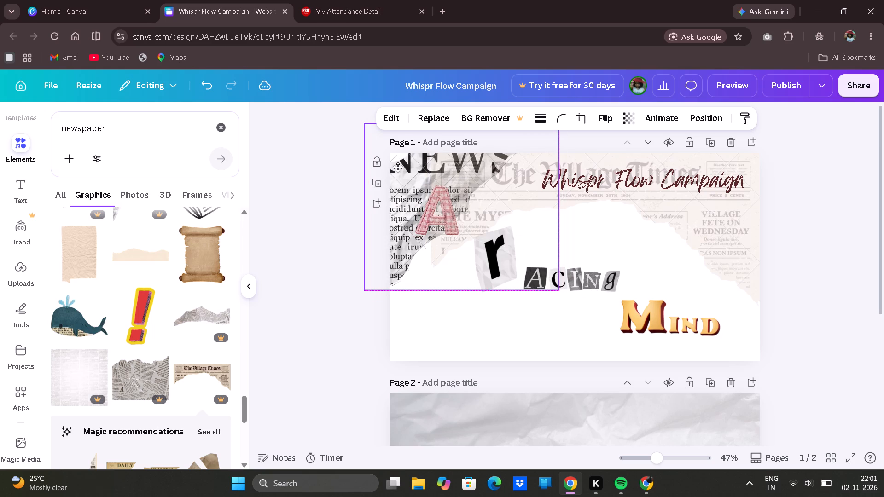
{"action": "left_click_drag", "start_coordinate": [398, 167], "coordinate": [398, 192]}
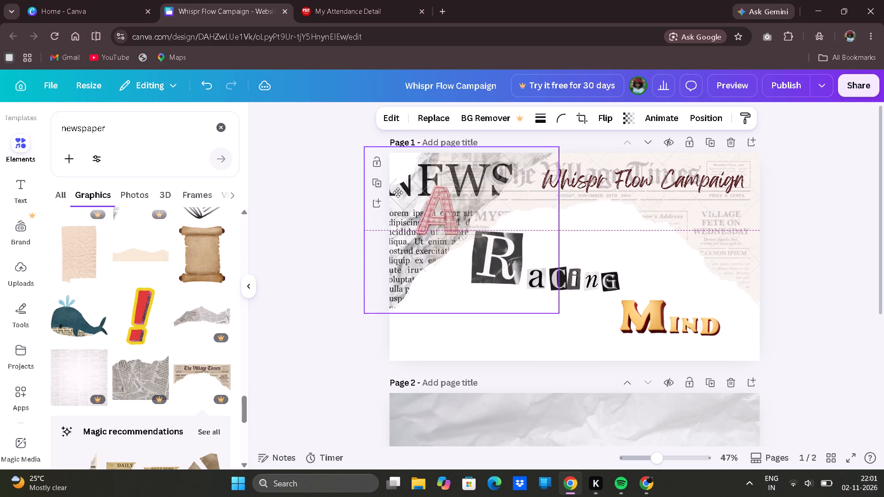
{"action": "left_click_drag", "start_coordinate": [398, 192], "coordinate": [387, 171]}
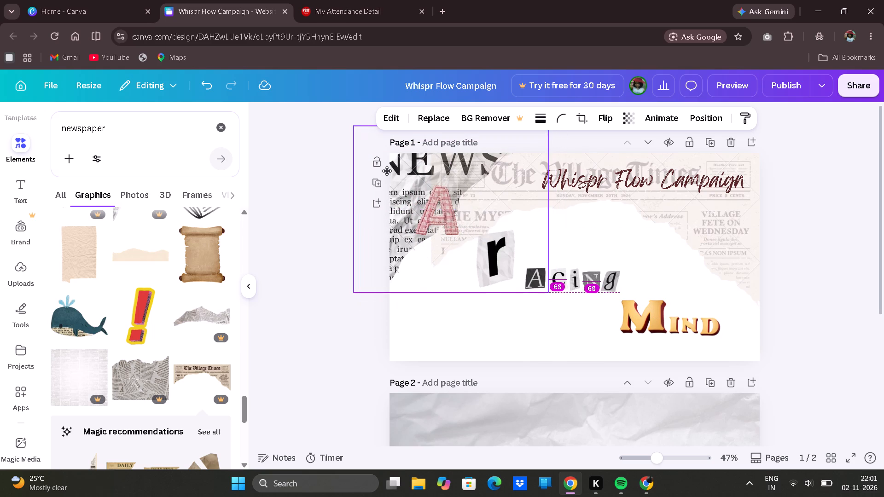
{"action": "left_click_drag", "start_coordinate": [387, 171], "coordinate": [379, 170]}
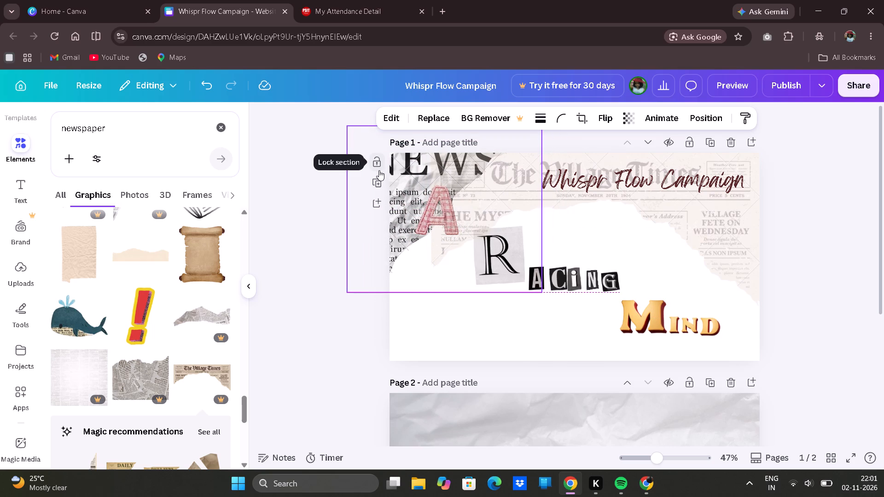
{"action": "left_click_drag", "start_coordinate": [379, 170], "coordinate": [379, 173]}
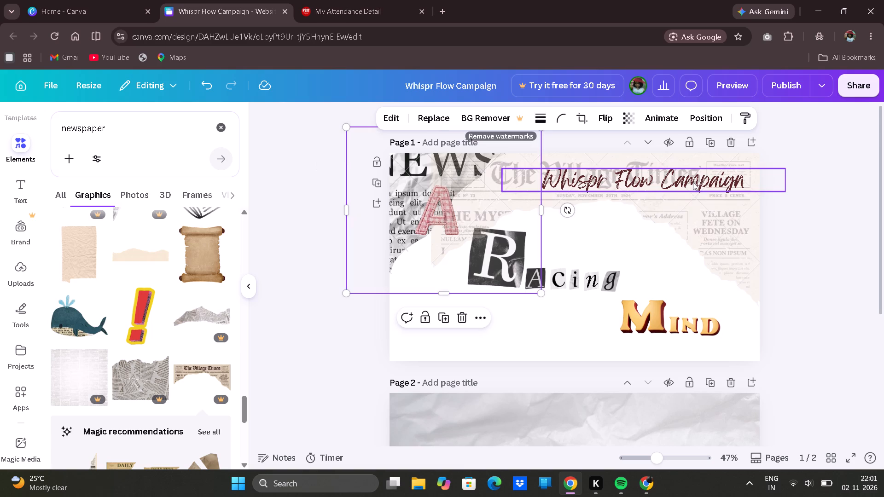
Move the "Whispr Flow Campaign" title up and left, aligning its text box with page 1's right edge.
{"action": "left_click", "coordinate": [693, 182]}
{"action": "left_click_drag", "start_coordinate": [693, 182], "coordinate": [663, 174]}
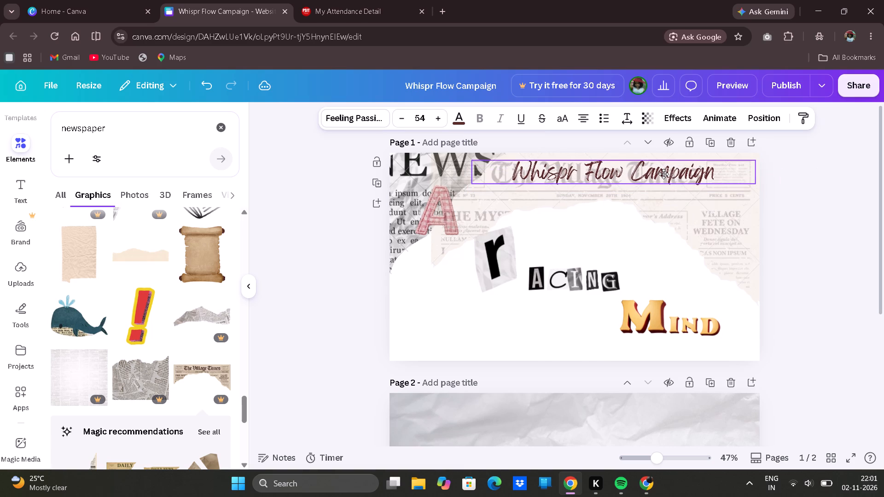
{"action": "left_click_drag", "start_coordinate": [663, 174], "coordinate": [664, 174]}
Change the font of the whole "Whispr Flow Campaign" title to Fontropolis.
{"action": "double_click", "coordinate": [664, 174]}
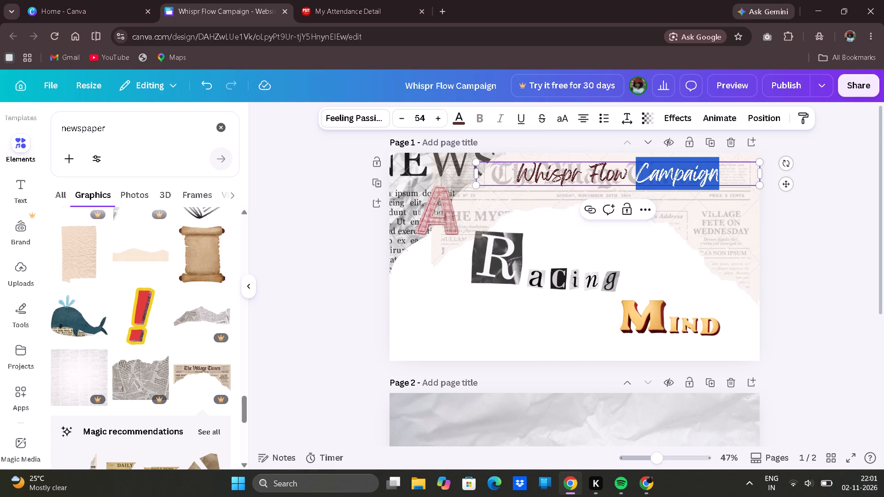
{"action": "key", "text": "ctrl+a"}
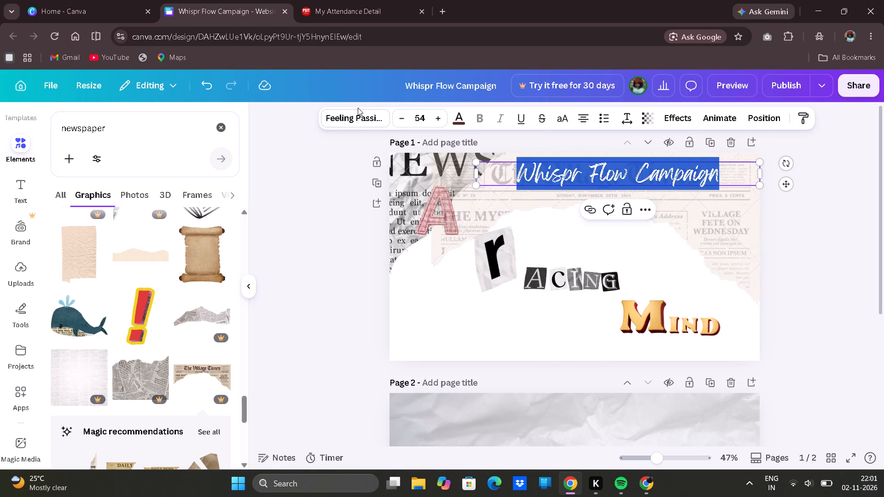
{"action": "left_click", "coordinate": [356, 116]}
{"action": "scroll", "coordinate": [110, 317], "scroll_direction": "down", "scroll_amount": 3}
{"action": "scroll", "coordinate": [110, 317], "scroll_direction": "up", "scroll_amount": 1}
{"action": "scroll", "coordinate": [112, 314], "scroll_direction": "down", "scroll_amount": 2}
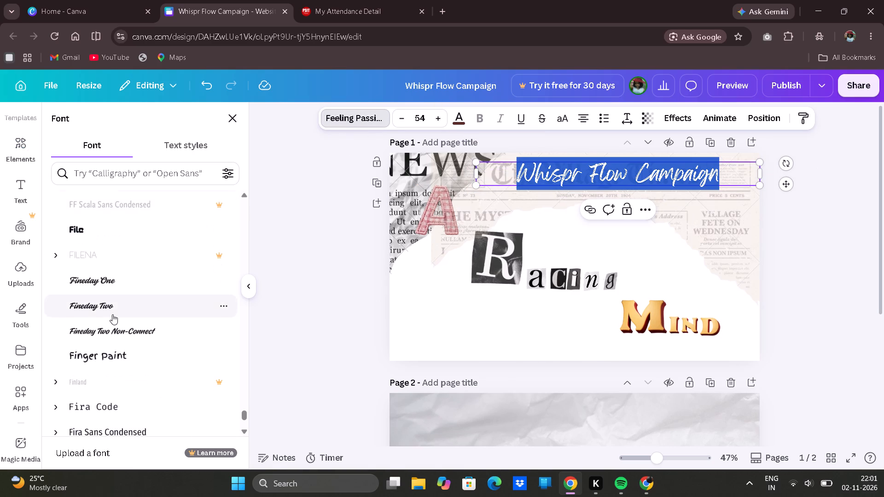
{"action": "scroll", "coordinate": [112, 314], "scroll_direction": "down", "scroll_amount": 4}
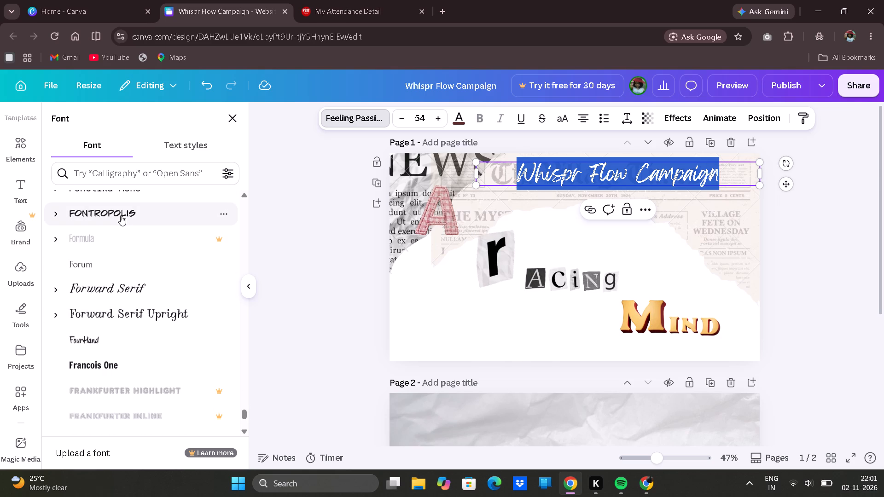
{"action": "left_click", "coordinate": [122, 214]}
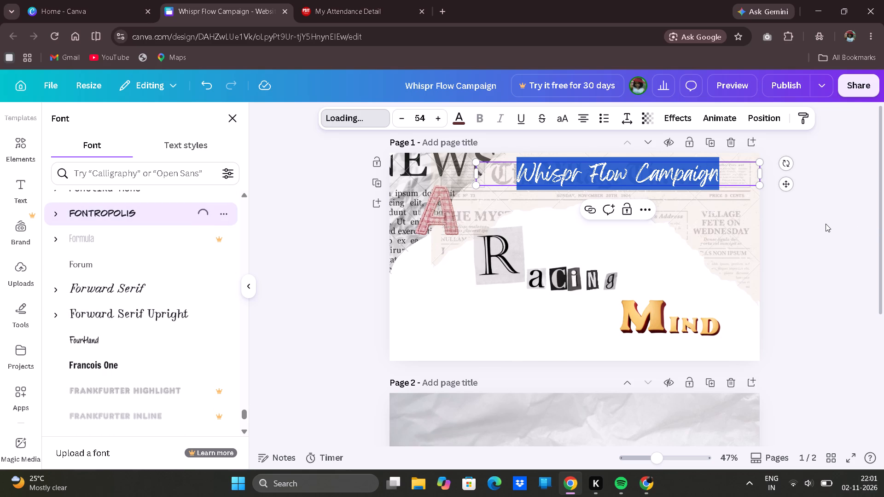
{"action": "left_click", "coordinate": [825, 224]}
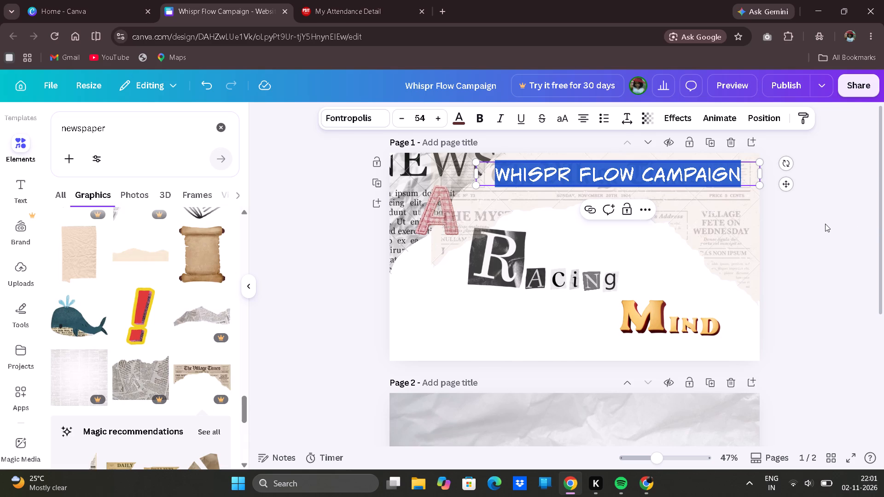
{"action": "left_click", "coordinate": [825, 224]}
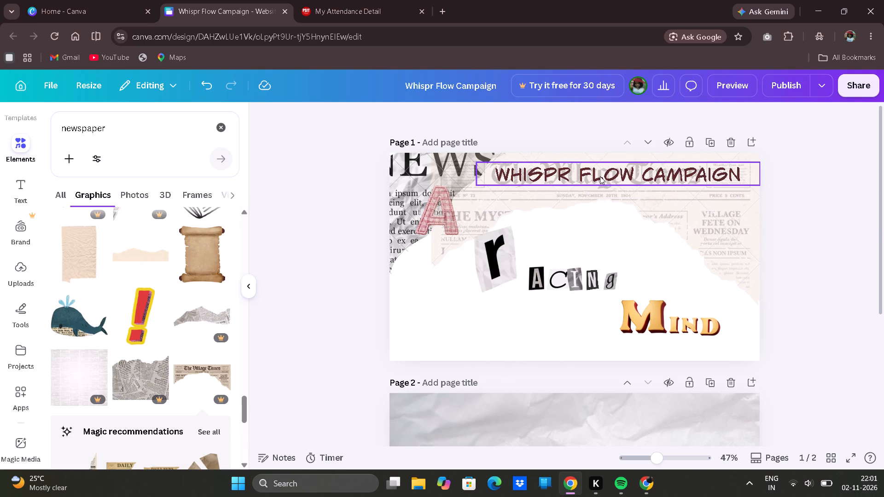
Make the whole "Whispr Flow Campaign" title bold and set its font size to 58.
{"action": "left_click", "coordinate": [600, 176]}
{"action": "left_click", "coordinate": [600, 177]}
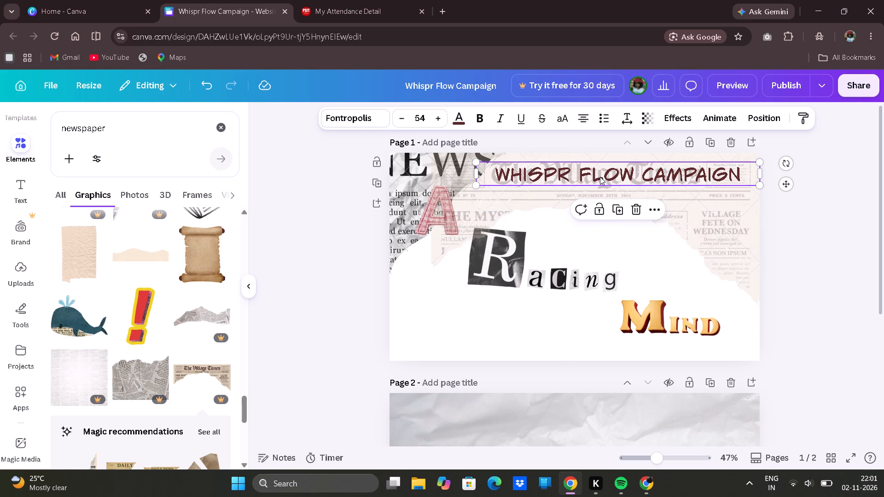
{"action": "key", "text": "ctrl+a"}
{"action": "left_click", "coordinate": [485, 123]}
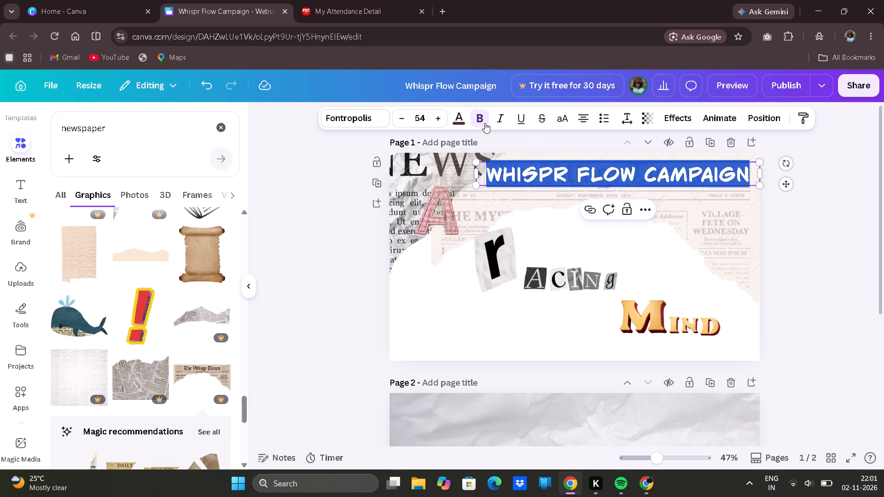
{"action": "left_click", "coordinate": [438, 119]}
{"action": "triple_click", "coordinate": [438, 119]}
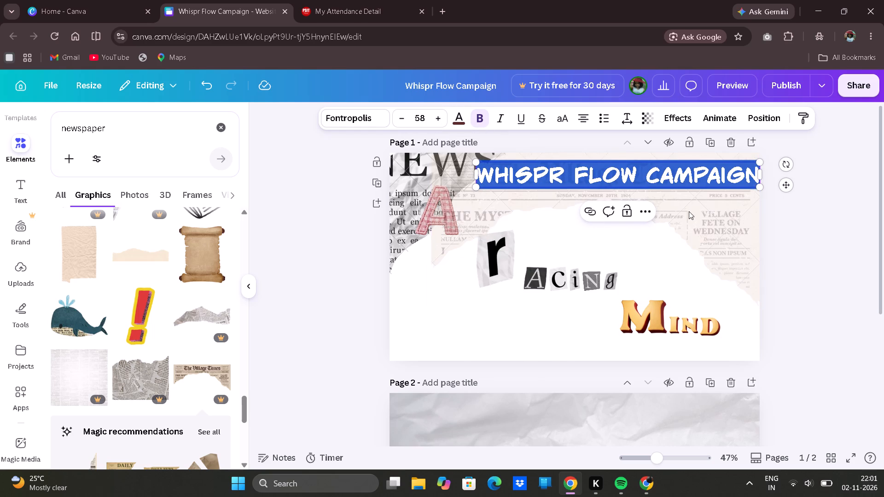
{"action": "left_click", "coordinate": [791, 220]}
Move the "Whispr Flow Campaign" title slightly left and down, leaving a small gap from page 1's right edge.
{"action": "left_click_drag", "start_coordinate": [706, 173], "coordinate": [693, 178]}
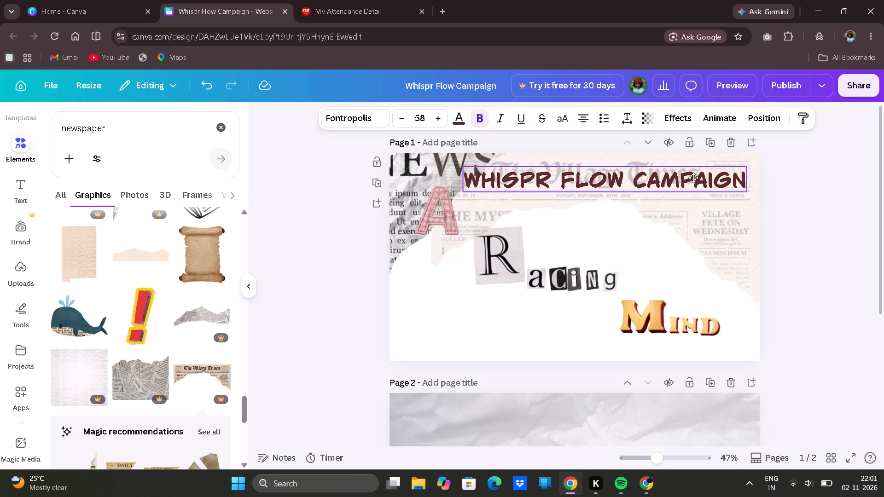
{"action": "left_click_drag", "start_coordinate": [693, 178], "coordinate": [696, 177]}
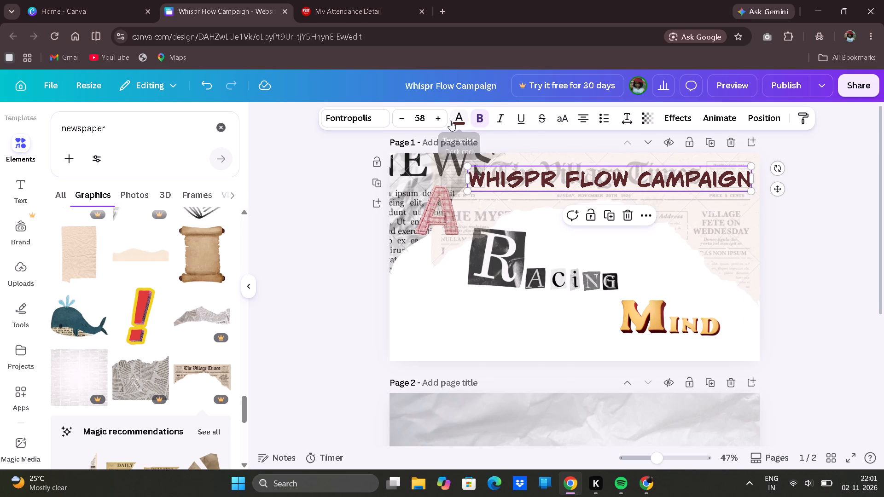
Change the title's text color to the near-black photo color taken from the "NEWS" graphic.
{"action": "left_click", "coordinate": [463, 117]}
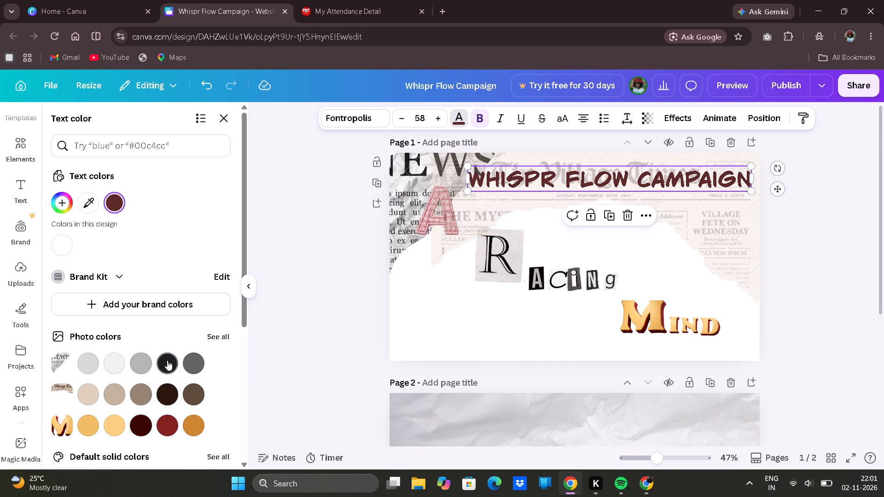
{"action": "left_click", "coordinate": [168, 360]}
{"action": "left_click", "coordinate": [808, 226]}
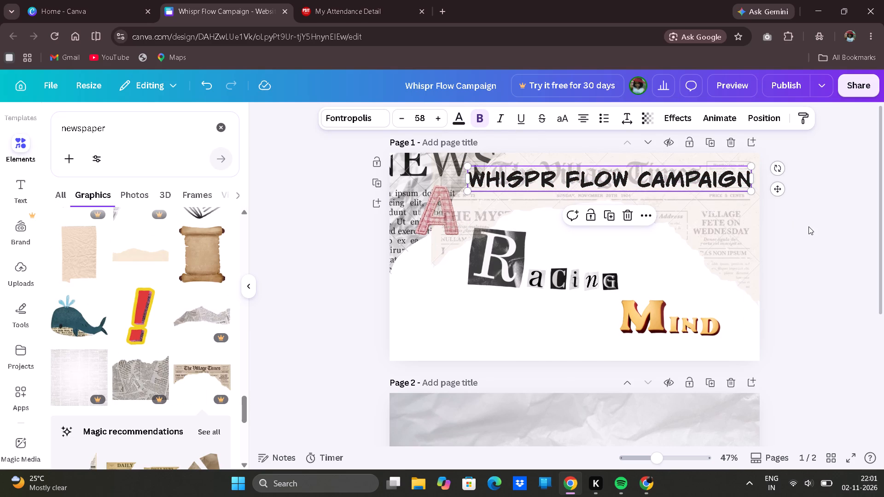
{"action": "left_click", "coordinate": [808, 226]}
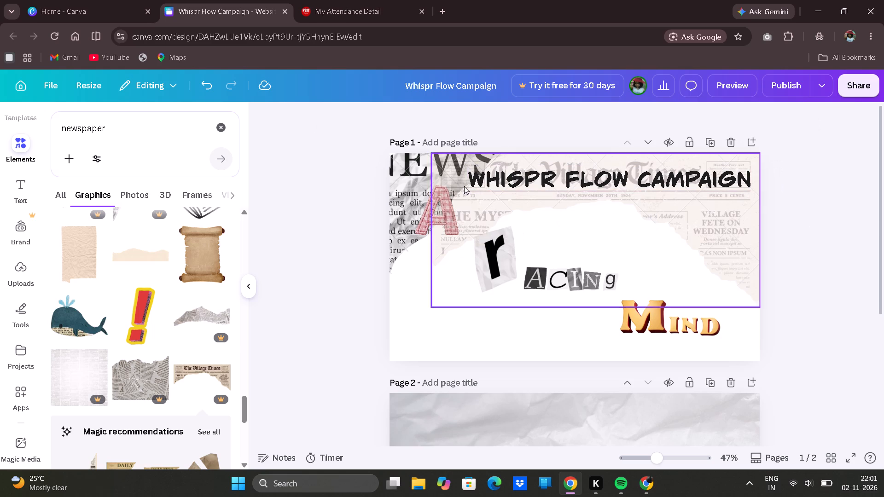
Move the torn "NEWS" piece further left and slightly up, so more of it extends past page 1's left edge.
{"action": "left_click_drag", "start_coordinate": [412, 182], "coordinate": [387, 177]}
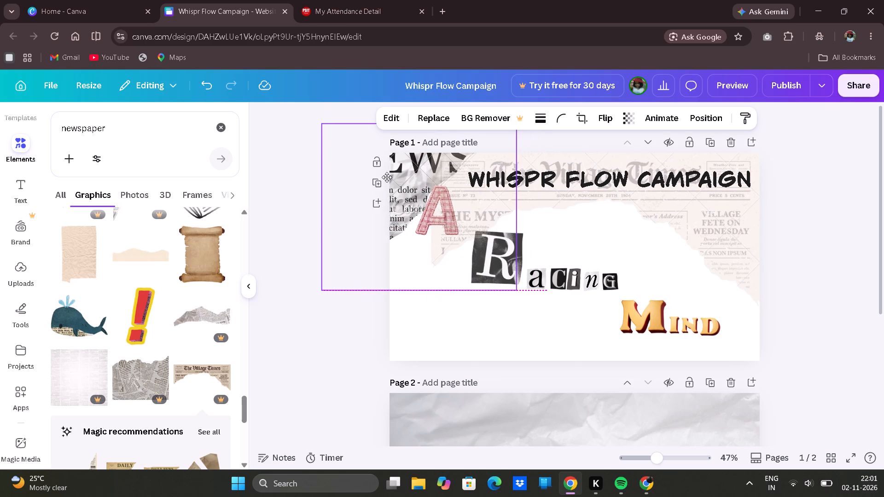
{"action": "left_click_drag", "start_coordinate": [387, 177], "coordinate": [384, 173]}
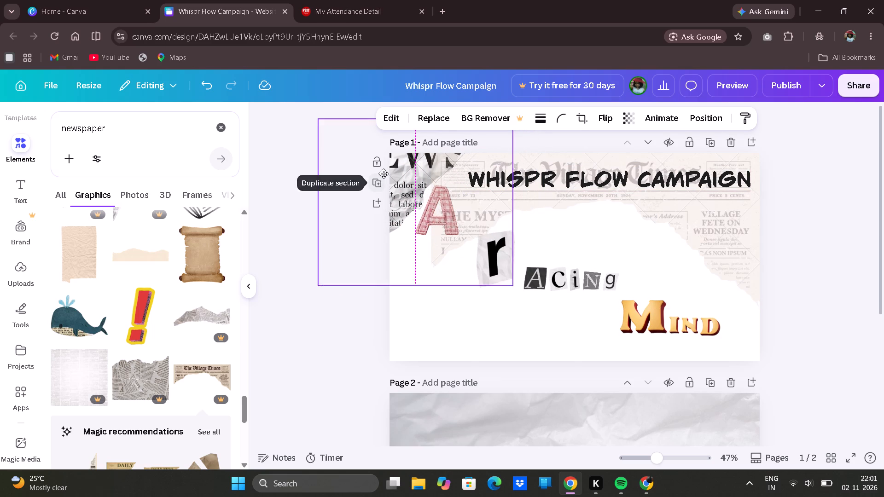
{"action": "left_click_drag", "start_coordinate": [384, 173], "coordinate": [378, 180]}
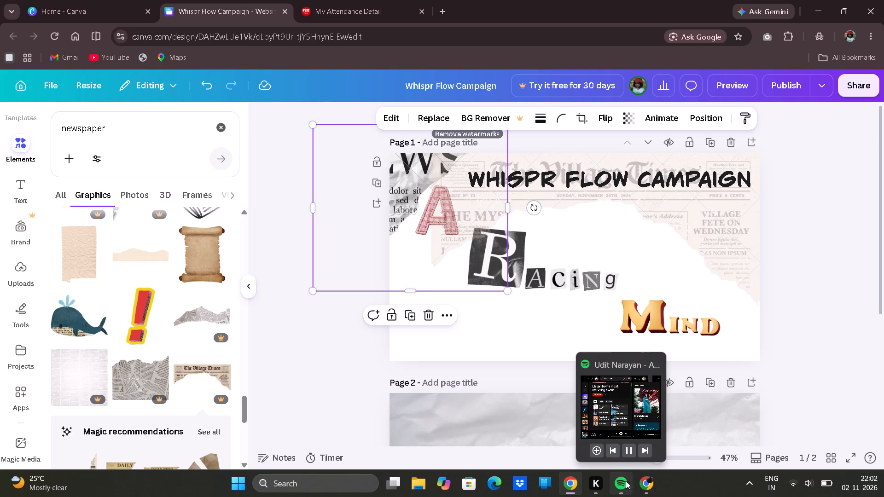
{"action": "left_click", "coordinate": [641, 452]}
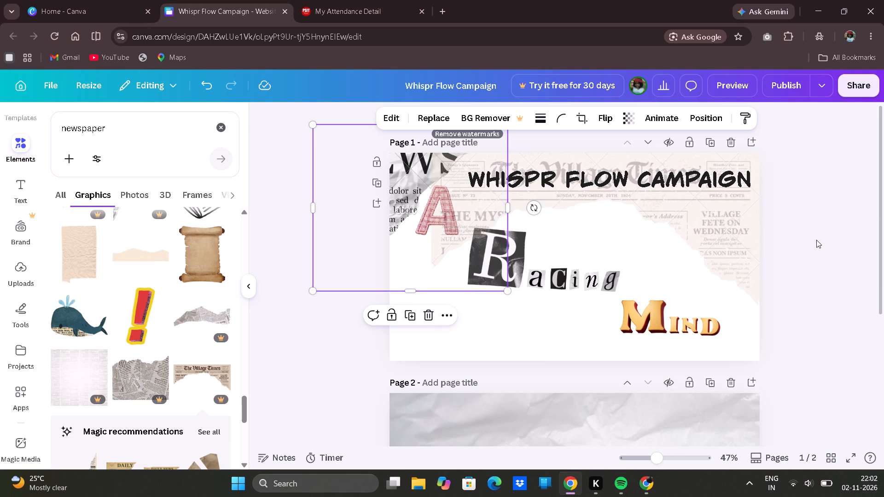
Add the newspaper-textured dog face graphic from the "newspaper" results to page 1 and shrink it to a small accent.
{"action": "scroll", "coordinate": [140, 351], "scroll_direction": "down", "scroll_amount": 1}
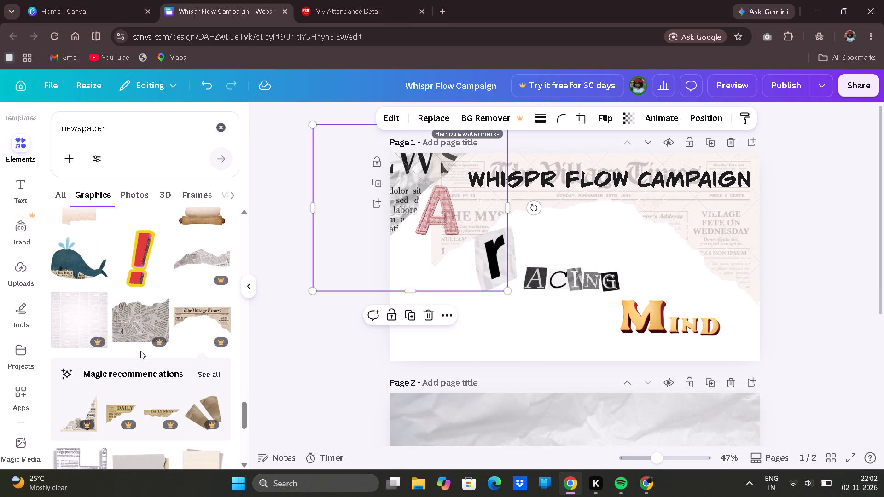
{"action": "scroll", "coordinate": [149, 325], "scroll_direction": "down", "scroll_amount": 1}
{"action": "scroll", "coordinate": [149, 325], "scroll_direction": "up", "scroll_amount": 1}
{"action": "scroll", "coordinate": [149, 325], "scroll_direction": "down", "scroll_amount": 1}
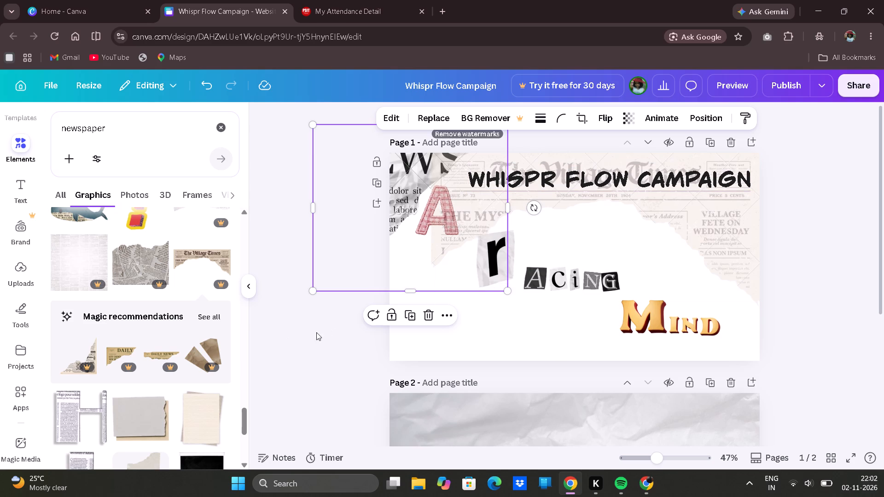
{"action": "scroll", "coordinate": [204, 355], "scroll_direction": "down", "scroll_amount": 3}
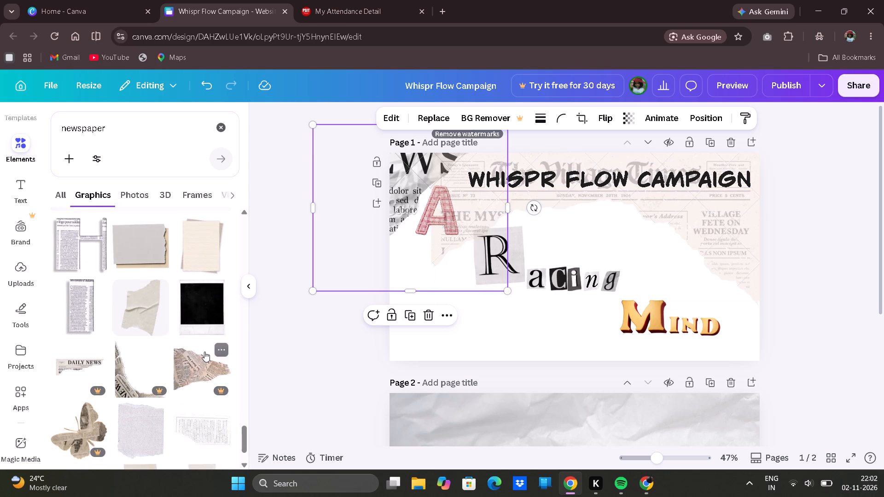
{"action": "scroll", "coordinate": [204, 352], "scroll_direction": "down", "scroll_amount": 1}
{"action": "scroll", "coordinate": [151, 358], "scroll_direction": "down", "scroll_amount": 1}
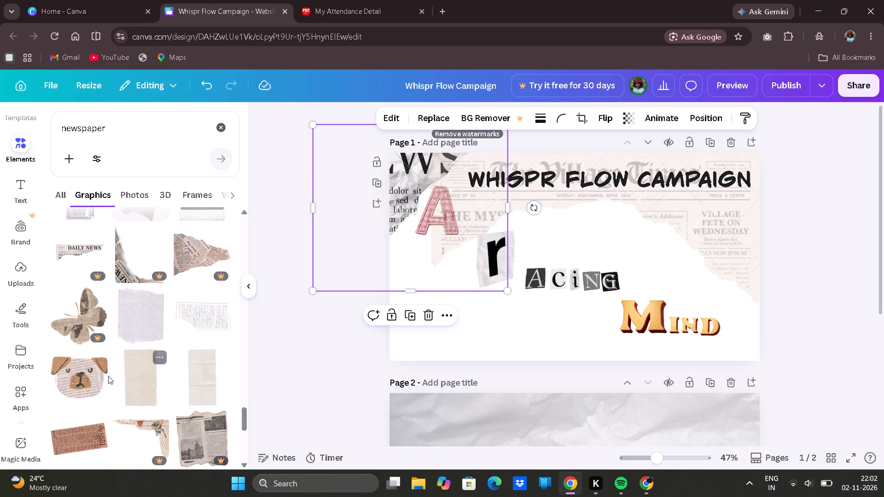
{"action": "left_click", "coordinate": [77, 370]}
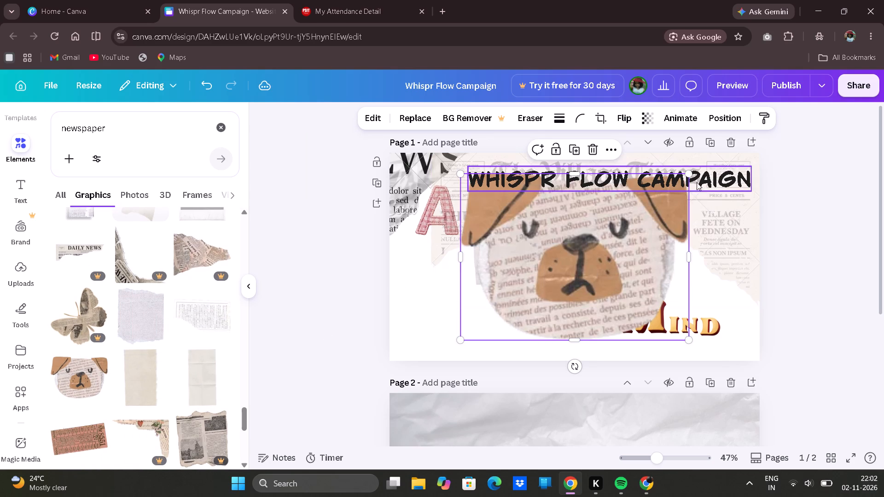
{"action": "left_click_drag", "start_coordinate": [689, 173], "coordinate": [586, 220]}
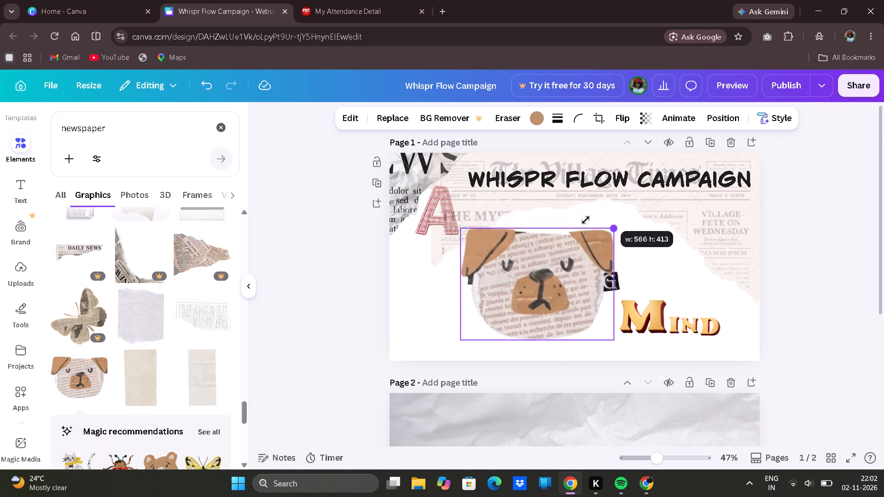
{"action": "left_click_drag", "start_coordinate": [586, 220], "coordinate": [509, 283]}
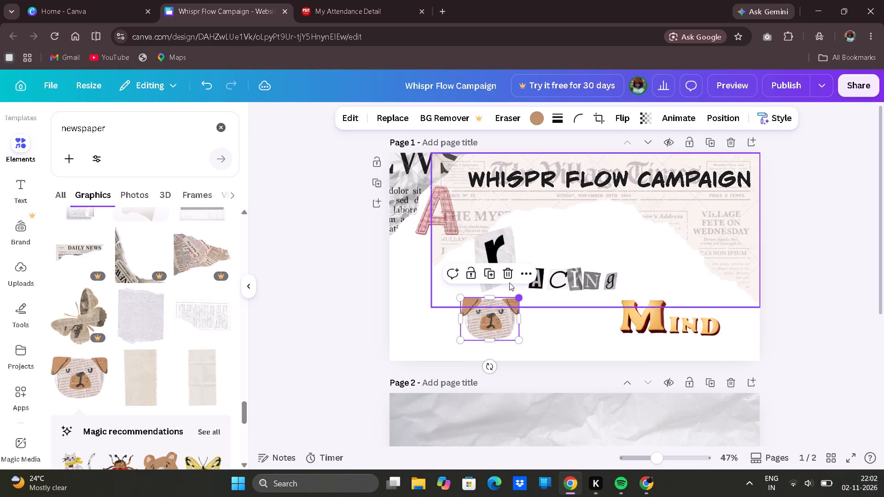
Place the small dog face in page 1's lower-left corner, with a small margin from the page edges.
{"action": "left_click_drag", "start_coordinate": [484, 318], "coordinate": [447, 341]}
{"action": "left_click", "coordinate": [446, 341]}
{"action": "left_click", "coordinate": [443, 335]}
{"action": "left_click", "coordinate": [440, 332]}
{"action": "left_click", "coordinate": [433, 323]}
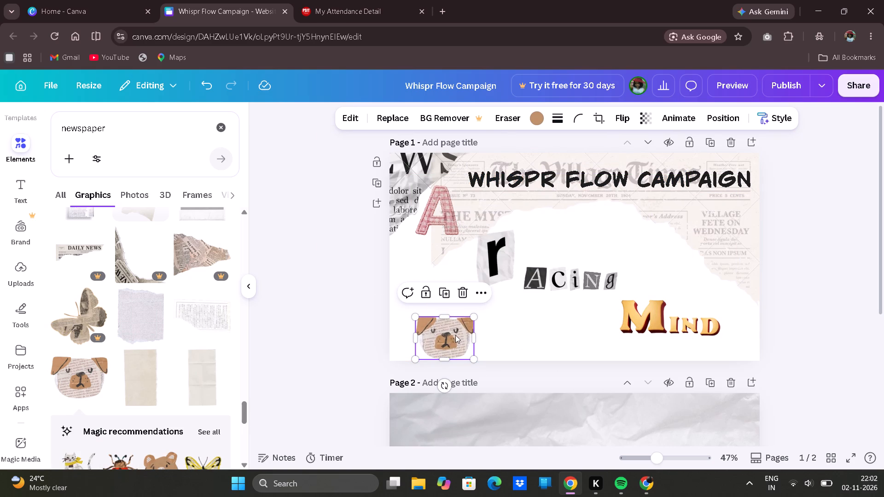
{"action": "left_click_drag", "start_coordinate": [455, 335], "coordinate": [447, 328]}
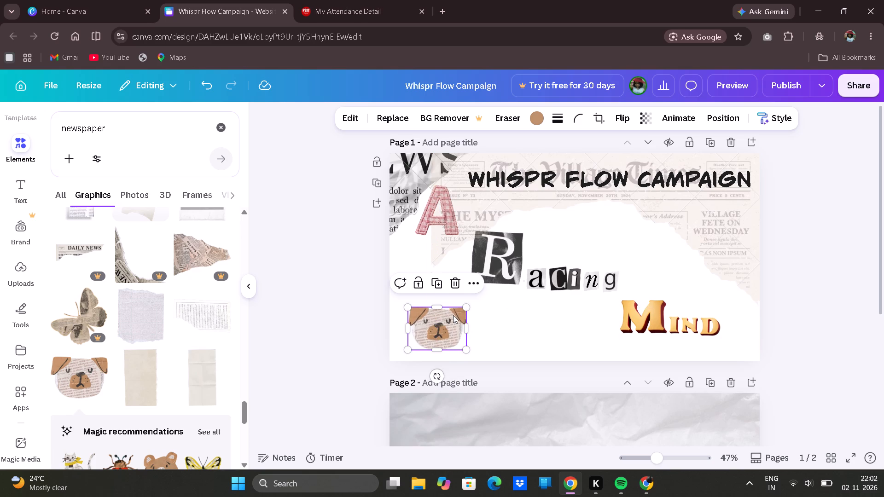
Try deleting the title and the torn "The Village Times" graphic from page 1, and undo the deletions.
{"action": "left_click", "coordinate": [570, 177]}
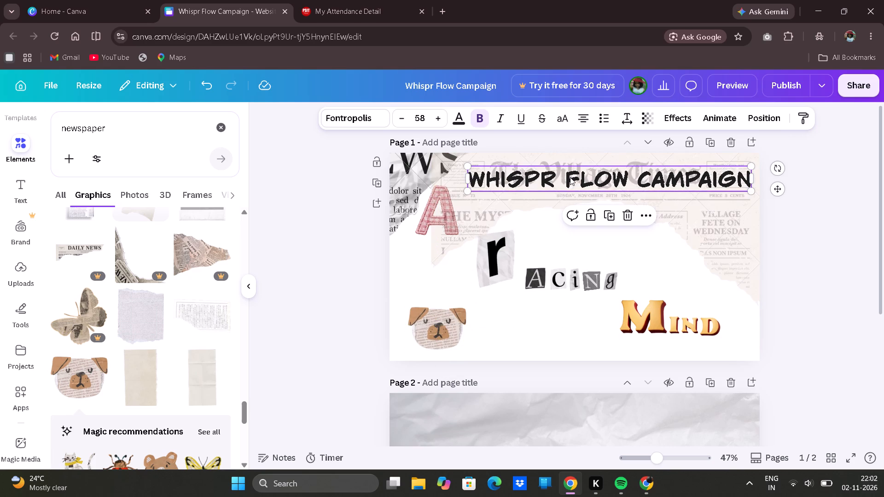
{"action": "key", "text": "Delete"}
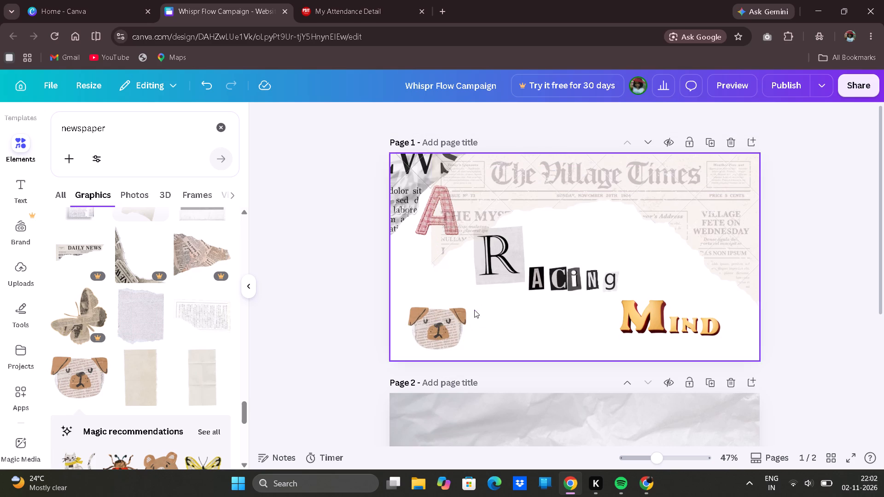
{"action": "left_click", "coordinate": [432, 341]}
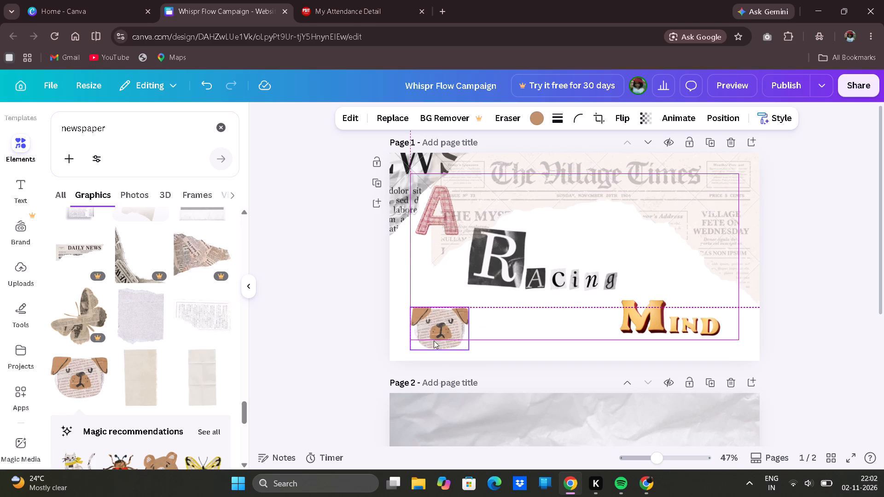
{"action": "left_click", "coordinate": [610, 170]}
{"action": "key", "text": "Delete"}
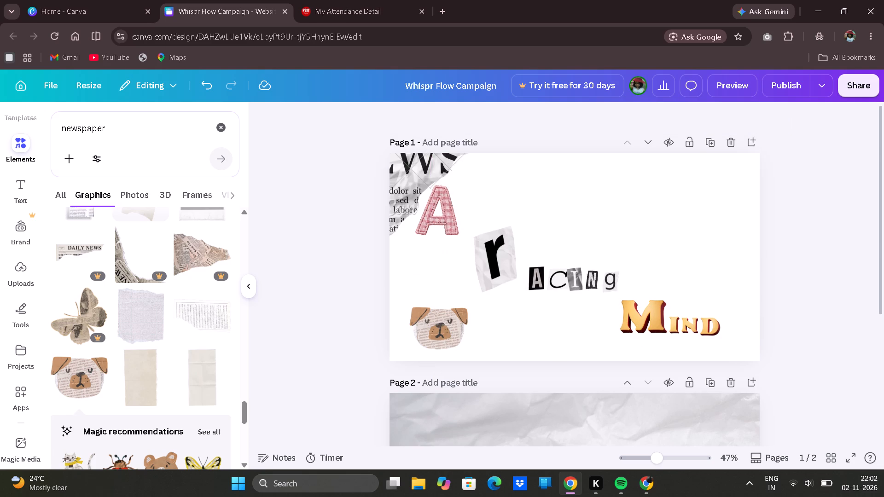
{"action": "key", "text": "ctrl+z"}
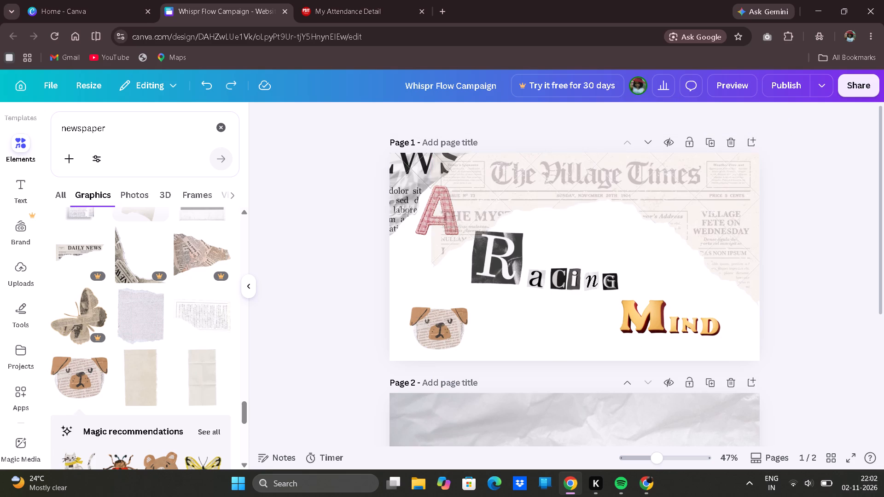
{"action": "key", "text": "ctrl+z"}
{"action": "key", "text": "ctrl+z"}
Delete the torn "The Village Times" graphic behind the title, moving the title aside first and back to the page's upper right.
{"action": "left_click_drag", "start_coordinate": [608, 181], "coordinate": [577, 248]}
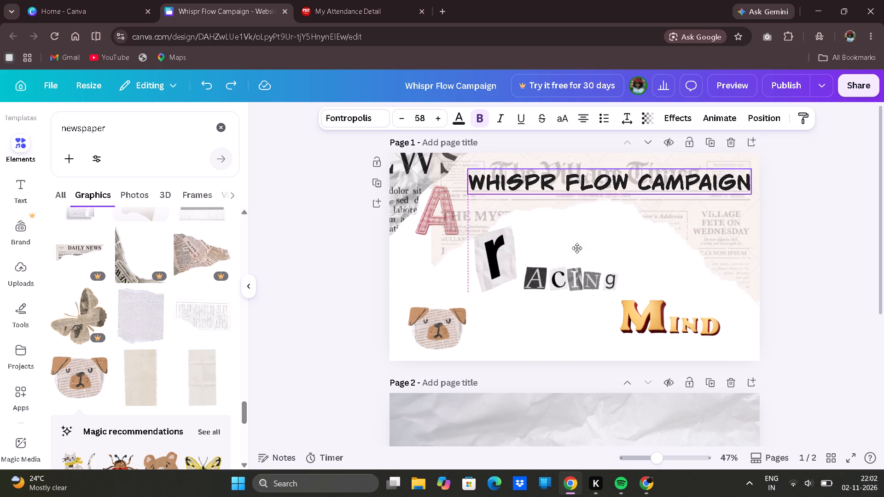
{"action": "left_click_drag", "start_coordinate": [577, 248], "coordinate": [576, 253]}
{"action": "left_click", "coordinate": [587, 175]}
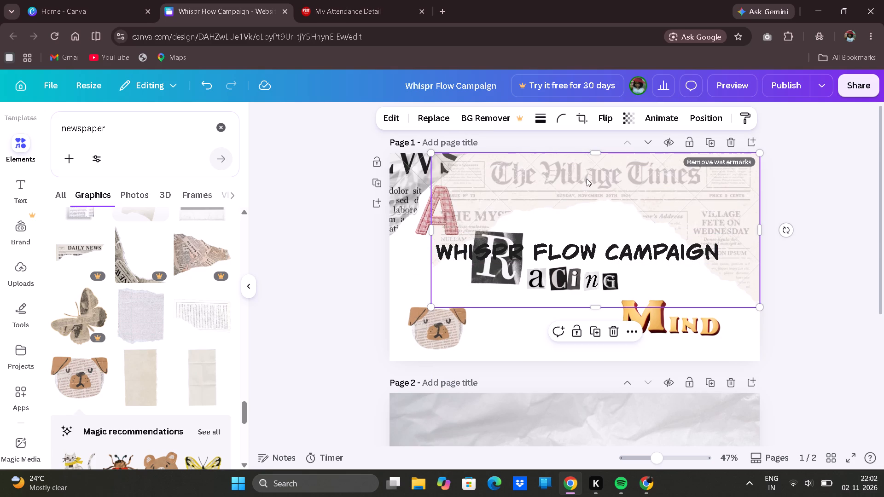
{"action": "key", "text": "Delete"}
{"action": "left_click_drag", "start_coordinate": [593, 245], "coordinate": [627, 180]}
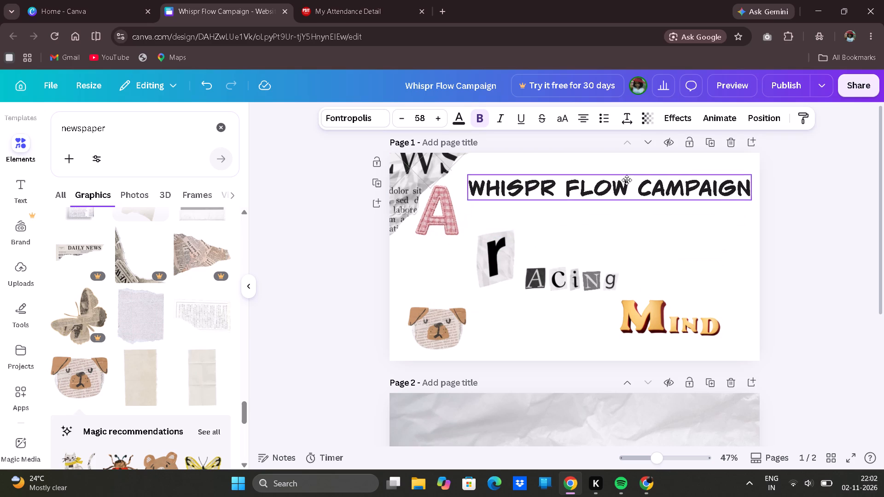
{"action": "left_click_drag", "start_coordinate": [627, 180], "coordinate": [630, 174]}
Nudge the dog face slightly left and up in page 1's lower-left corner.
{"action": "left_click", "coordinate": [433, 327]}
{"action": "left_click", "coordinate": [434, 329]}
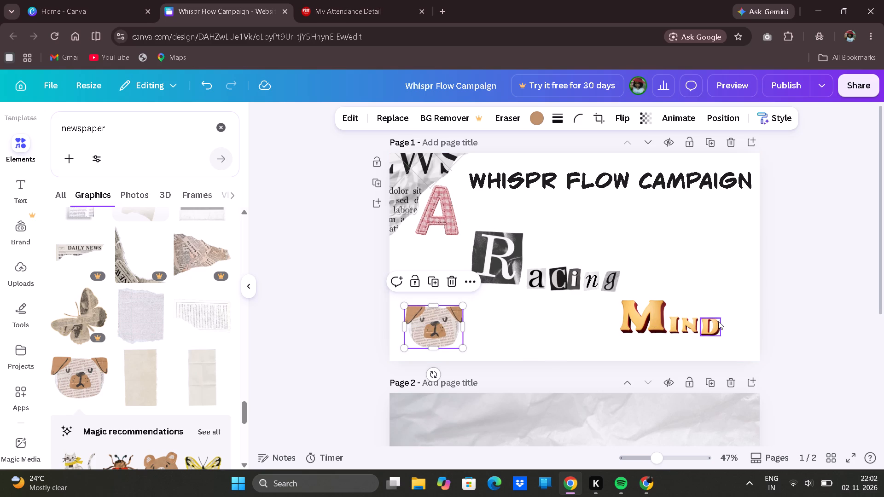
Move the letters D and N of "Mind" slightly to the right, keeping them side by side on the same baseline.
{"action": "left_click_drag", "start_coordinate": [717, 321], "coordinate": [725, 320]}
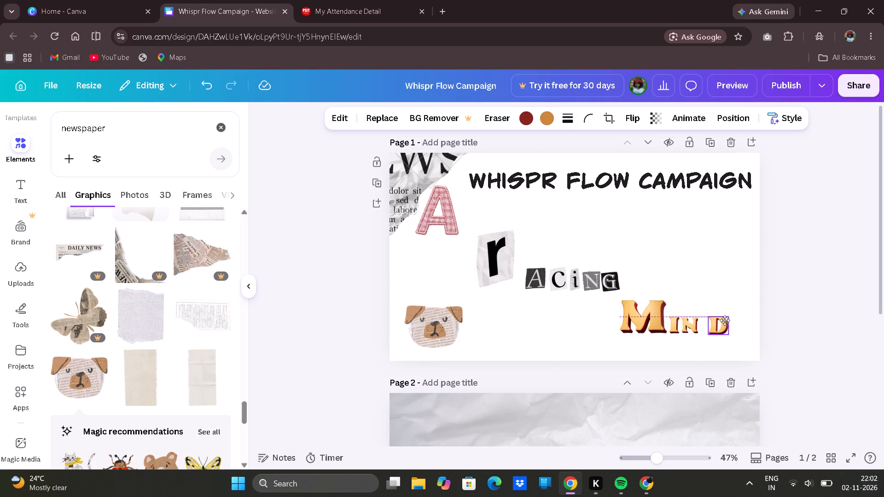
{"action": "left_click_drag", "start_coordinate": [725, 320], "coordinate": [725, 321]}
{"action": "left_click_drag", "start_coordinate": [692, 325], "coordinate": [695, 325]}
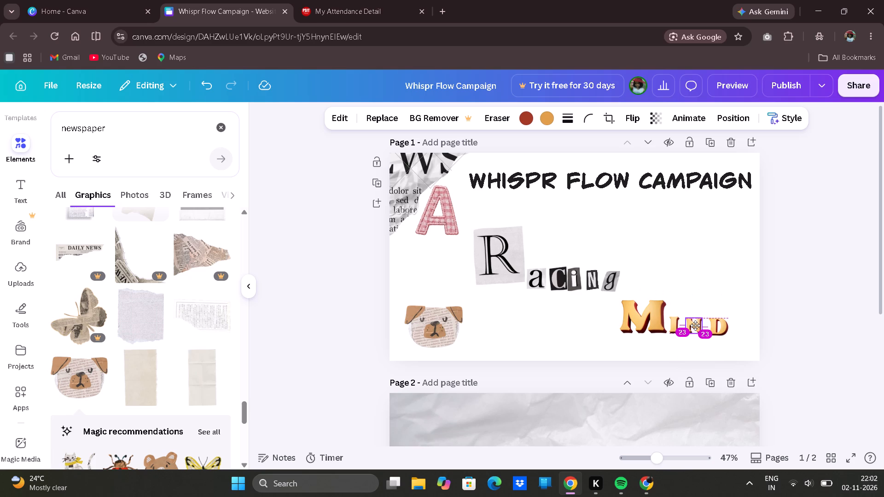
{"action": "left_click_drag", "start_coordinate": [695, 325], "coordinate": [700, 325]}
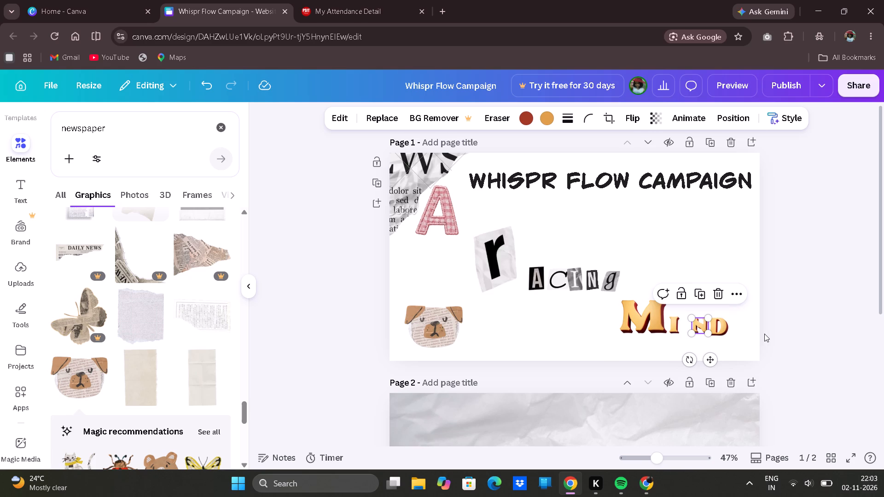
Shrink the letter D of "Mind" to about 66 × 59, leaving a small gap after the N.
{"action": "scroll", "coordinate": [796, 338], "scroll_direction": "left", "scroll_amount": 5}
{"action": "left_click", "coordinate": [788, 324]}
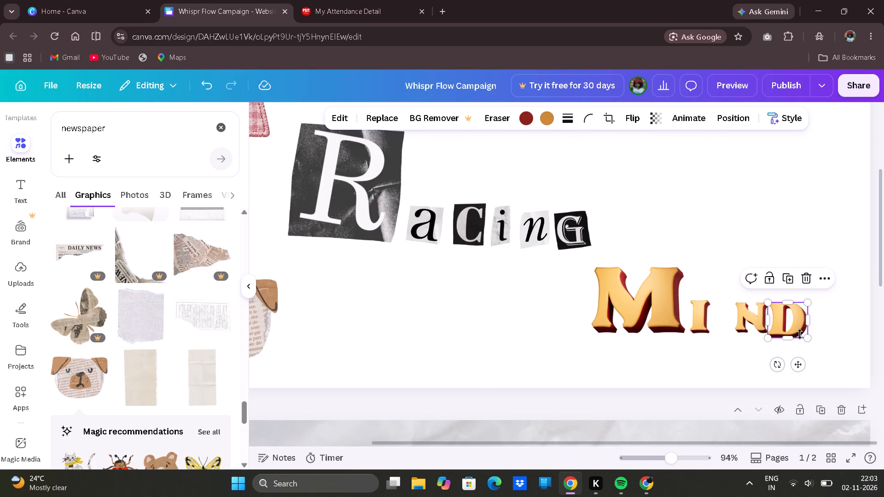
{"action": "left_click", "coordinate": [768, 335]}
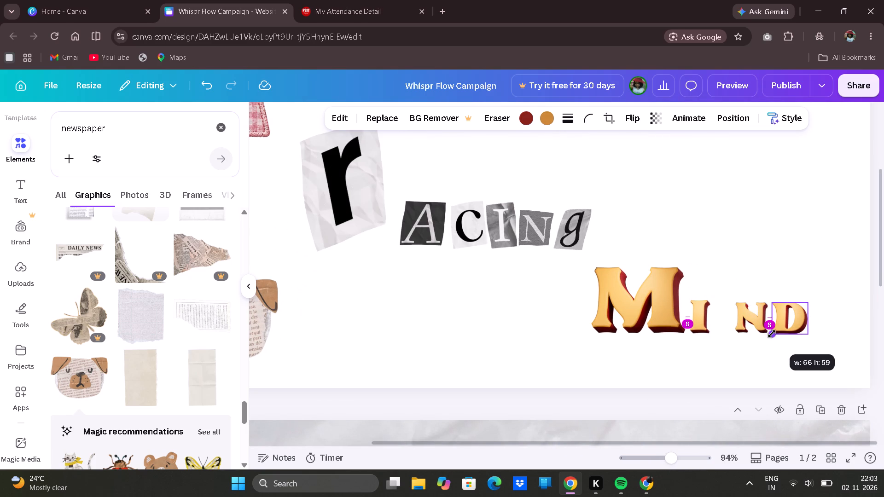
Move the letters I and M of "Mind" right, closing the gap to the N so the word reads as one.
{"action": "left_click_drag", "start_coordinate": [699, 315], "coordinate": [715, 314]}
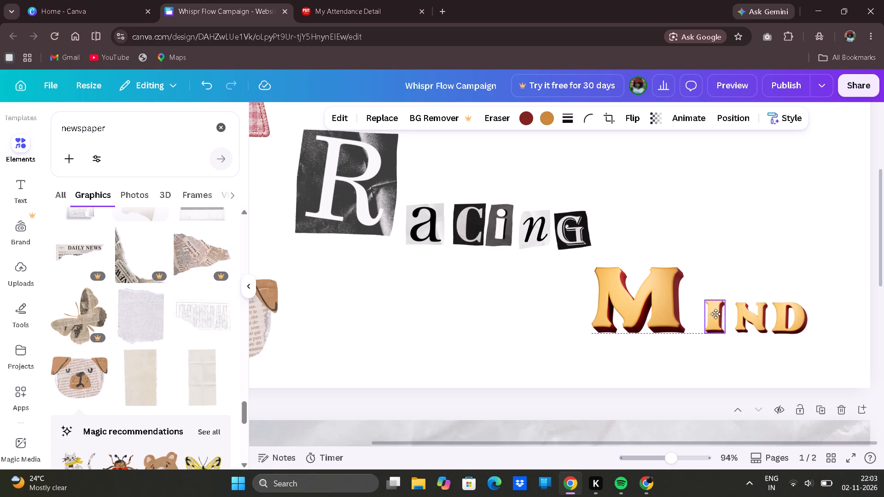
{"action": "left_click_drag", "start_coordinate": [715, 314], "coordinate": [719, 314]}
{"action": "left_click_drag", "start_coordinate": [662, 303], "coordinate": [675, 306]}
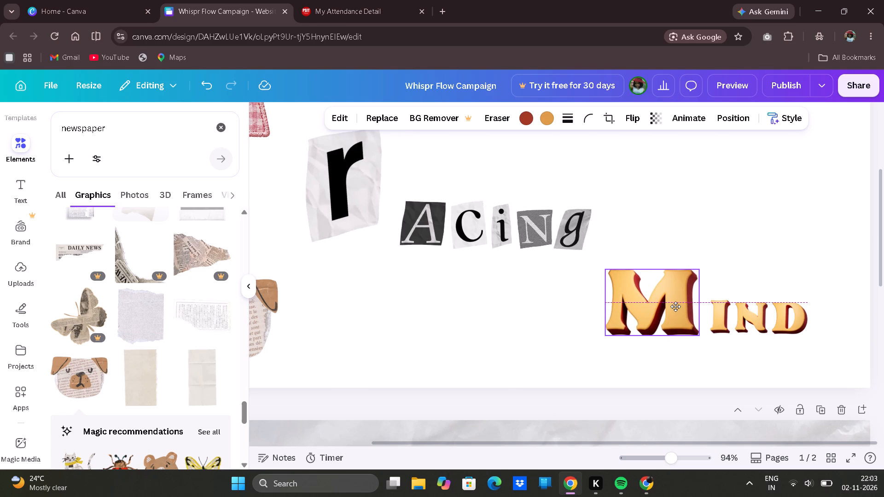
{"action": "left_click_drag", "start_coordinate": [675, 306], "coordinate": [679, 306]}
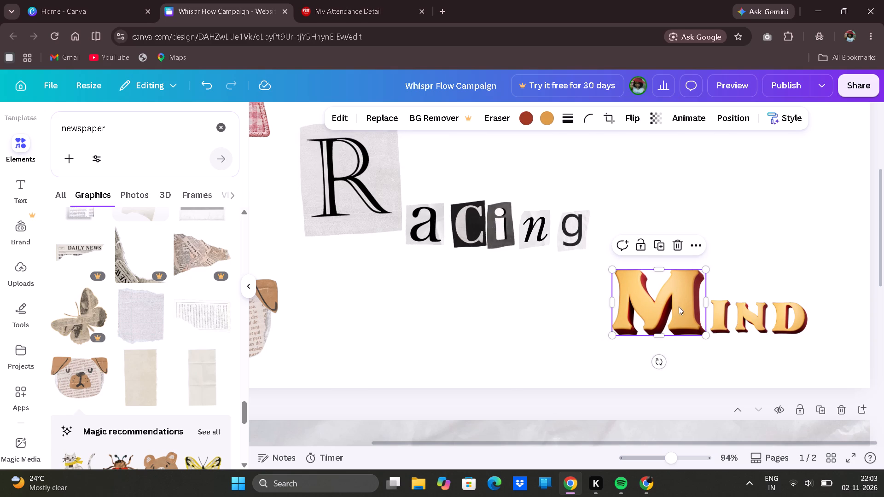
Shift the N and D of "Mind" slightly left and enlarge both a little, the N to about 66 × 61.
{"action": "left_click", "coordinate": [783, 308]}
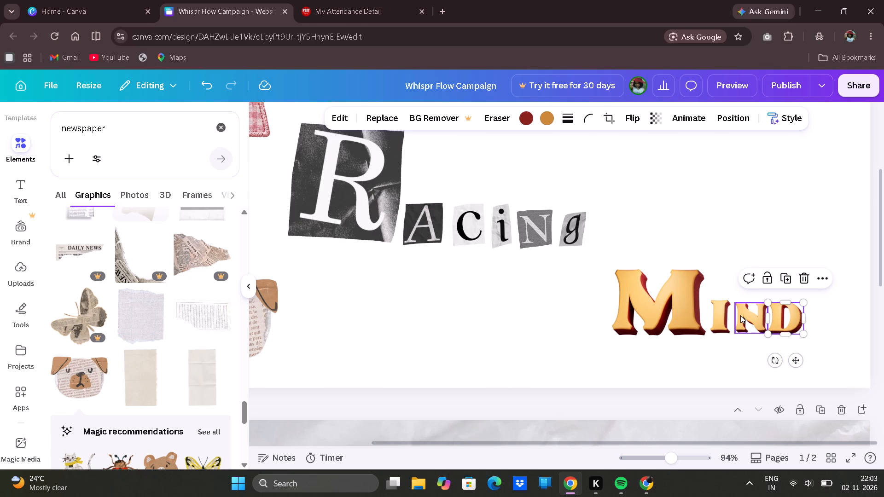
{"action": "left_click", "coordinate": [740, 315]}
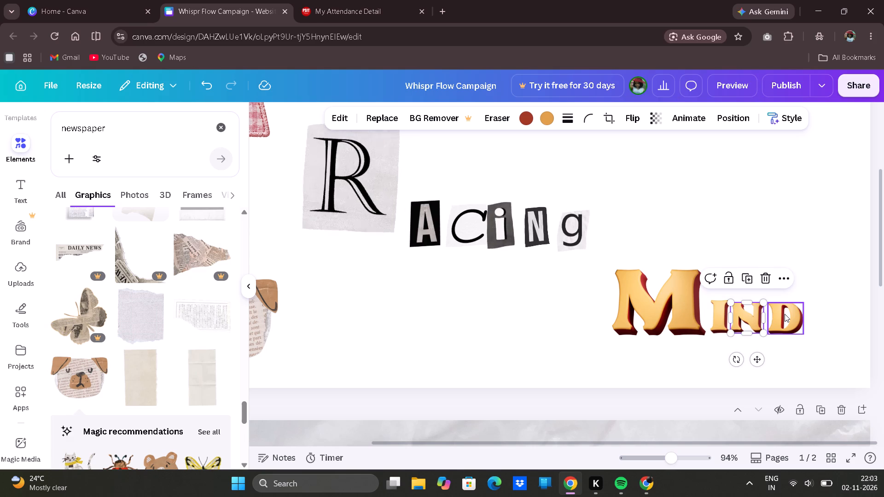
{"action": "left_click_drag", "start_coordinate": [785, 314], "coordinate": [780, 315]}
{"action": "left_click", "coordinate": [780, 315]}
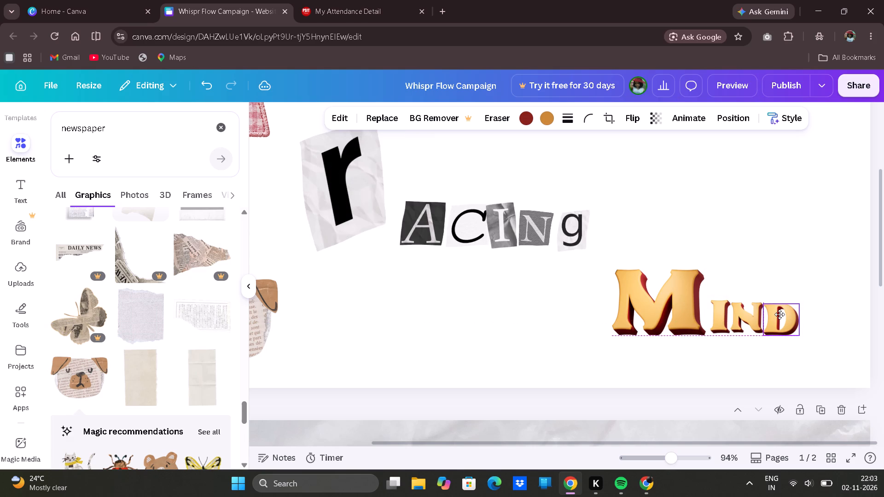
{"action": "left_click", "coordinate": [741, 310]}
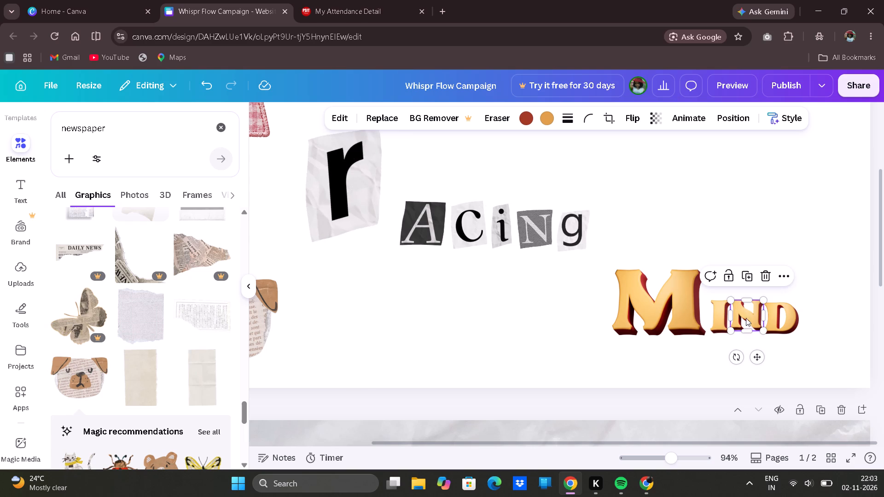
{"action": "left_click", "coordinate": [766, 331]}
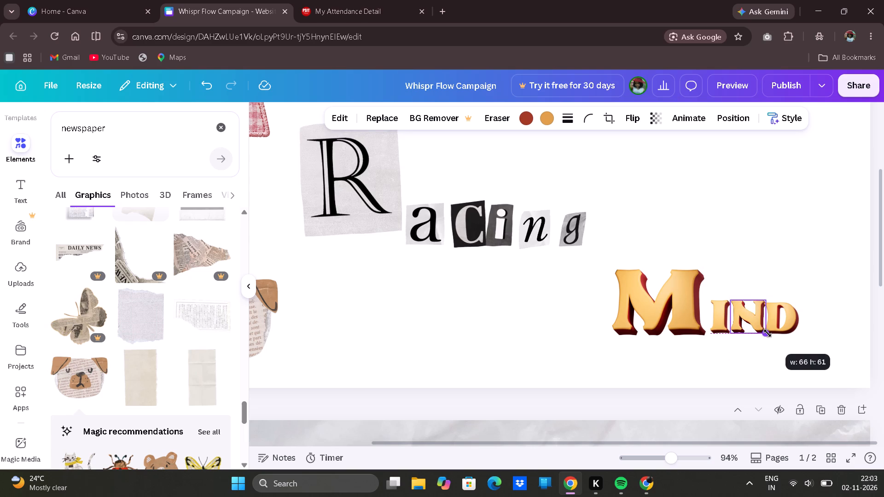
{"action": "left_click", "coordinate": [782, 321]}
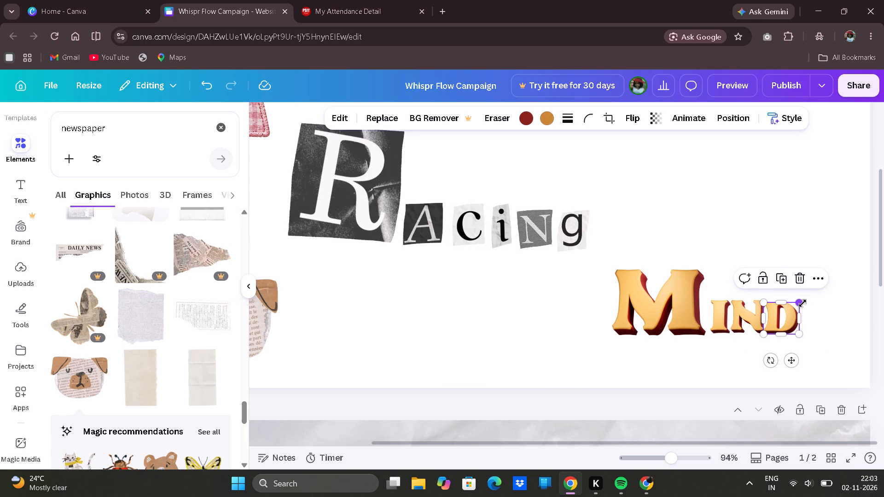
{"action": "left_click", "coordinate": [803, 303]}
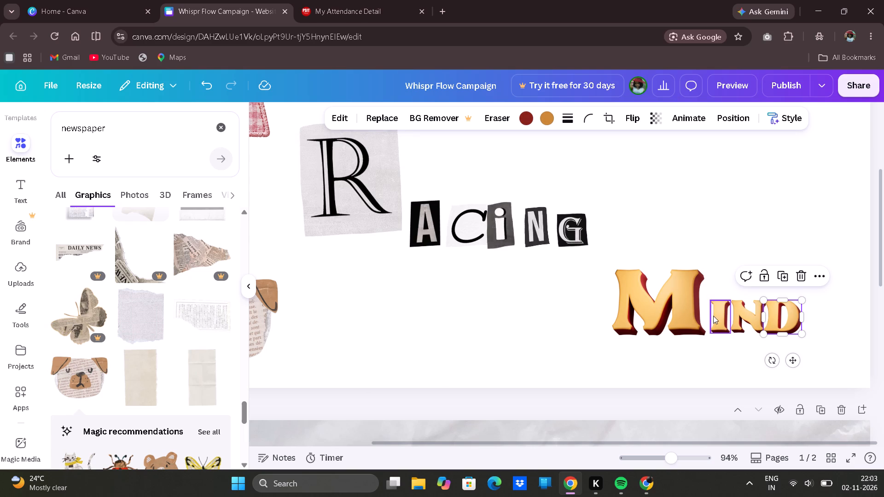
Respace "Mind" by moving the M right against the I, then shifting the D and N right with an even gap around the N.
{"action": "left_click_drag", "start_coordinate": [686, 316], "coordinate": [690, 315]}
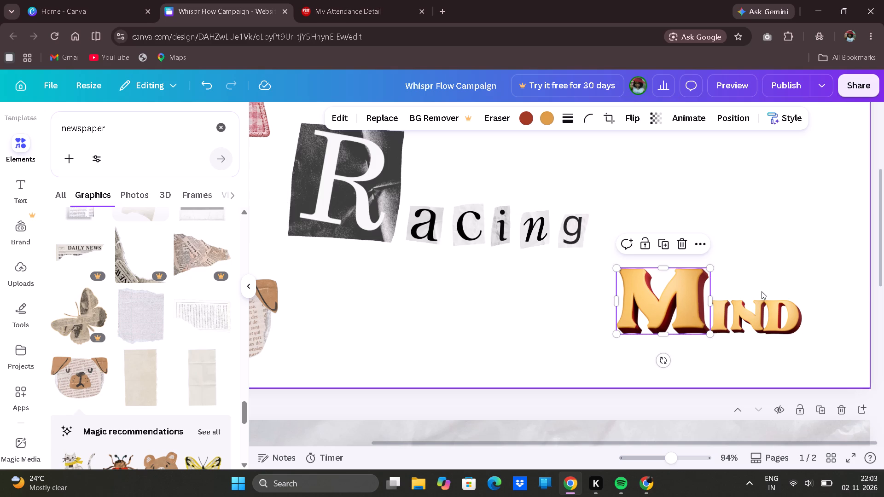
{"action": "left_click_drag", "start_coordinate": [773, 312], "coordinate": [776, 312]}
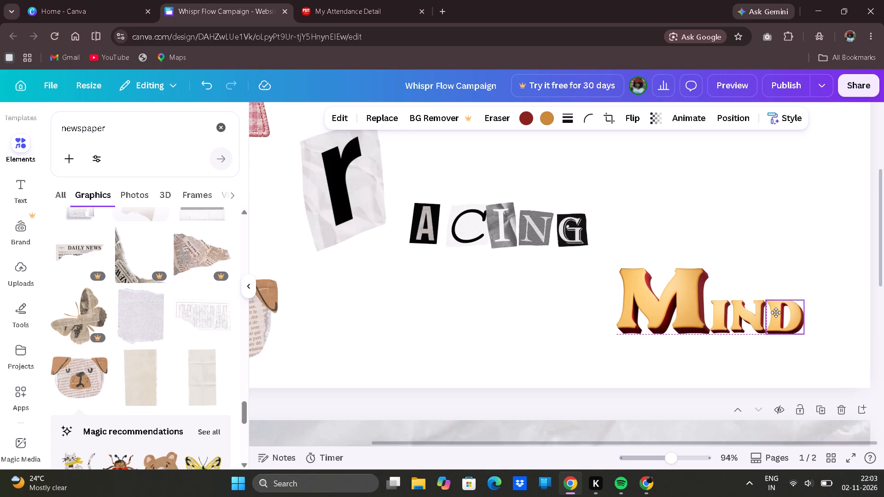
{"action": "left_click_drag", "start_coordinate": [776, 312], "coordinate": [779, 312]}
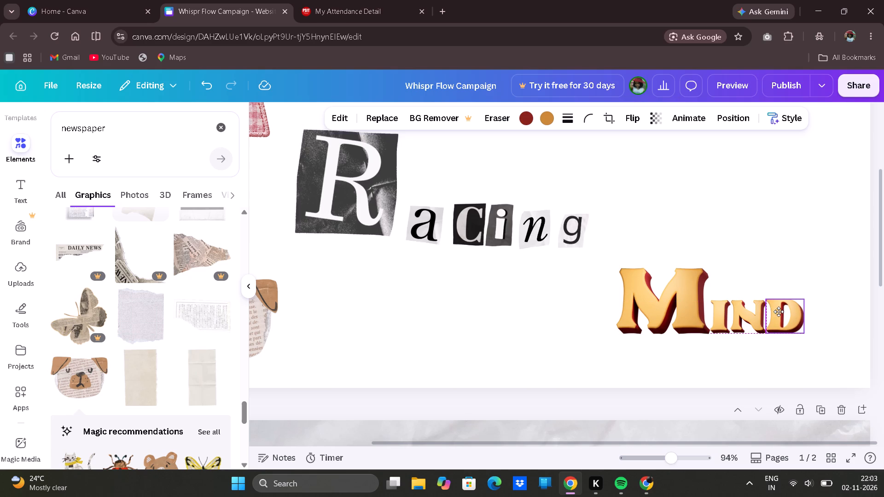
{"action": "left_click_drag", "start_coordinate": [779, 312], "coordinate": [779, 312]}
{"action": "left_click", "coordinate": [753, 317]}
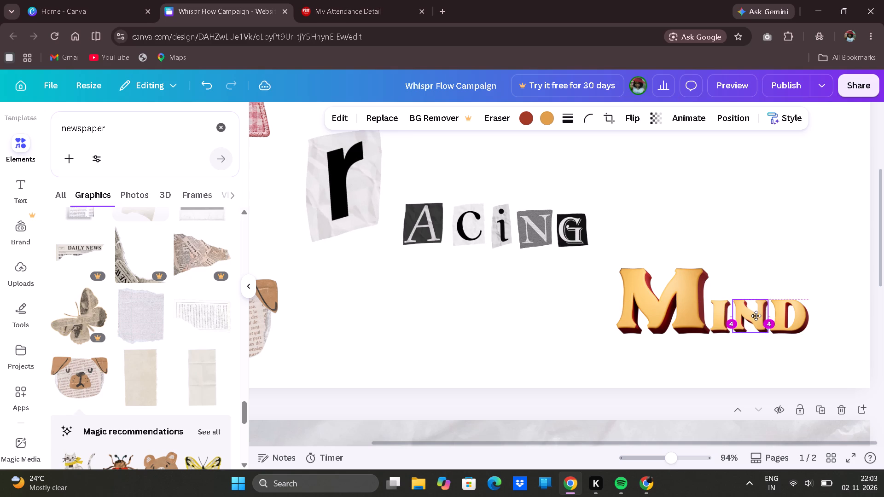
{"action": "left_click", "coordinate": [782, 239]}
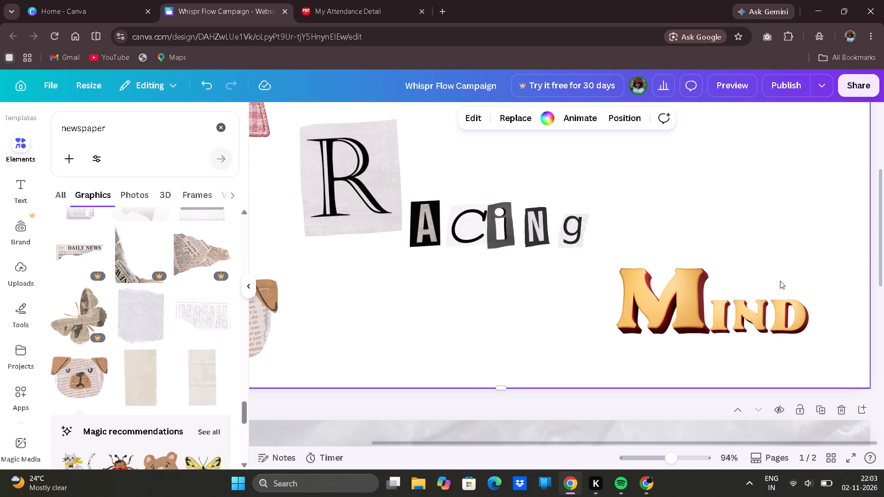
Open the full set of Magic recommendations and browse the paper-cutout graphics for a page 1 decoration.
{"action": "scroll", "coordinate": [779, 289], "scroll_direction": "up", "scroll_amount": 1}
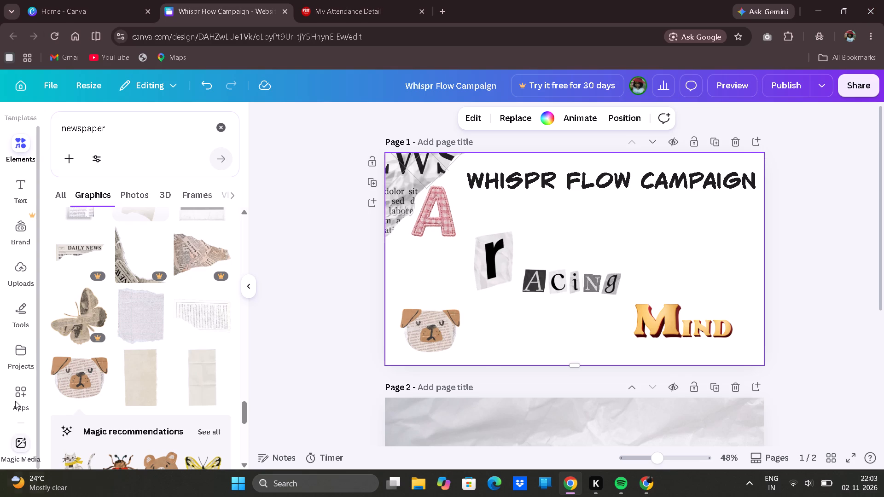
{"action": "scroll", "coordinate": [133, 358], "scroll_direction": "down", "scroll_amount": 1}
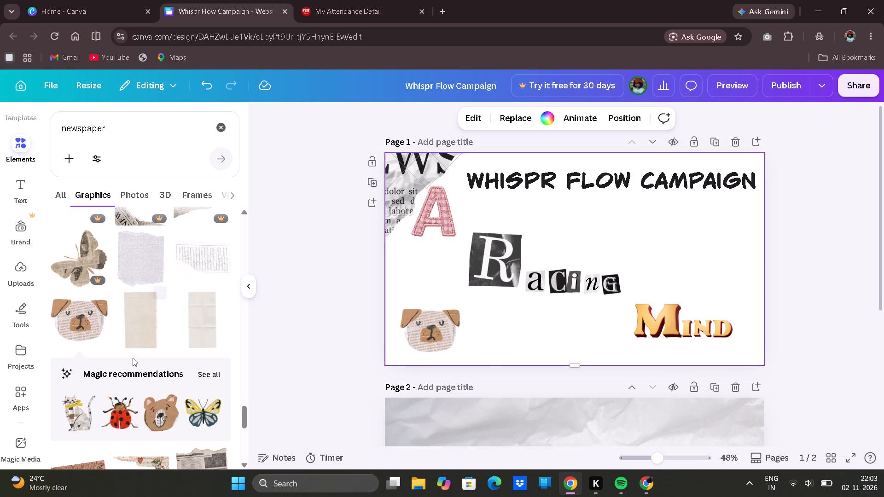
{"action": "left_click", "coordinate": [208, 374]}
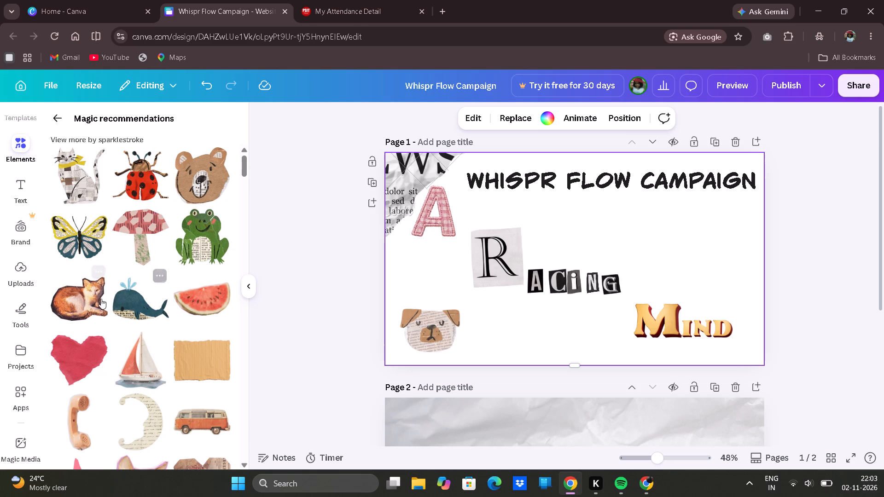
{"action": "scroll", "coordinate": [131, 306], "scroll_direction": "down", "scroll_amount": 1}
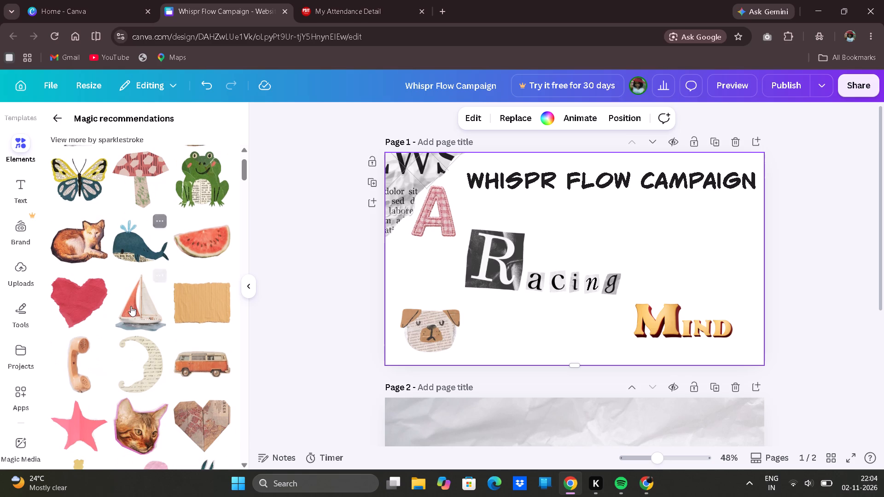
{"action": "scroll", "coordinate": [118, 407], "scroll_direction": "down", "scroll_amount": 1}
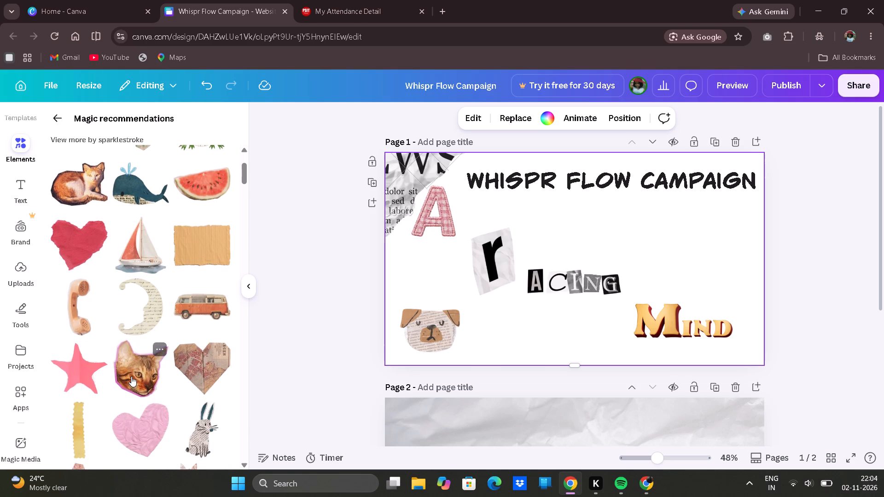
{"action": "scroll", "coordinate": [131, 376], "scroll_direction": "down", "scroll_amount": 3}
{"action": "scroll", "coordinate": [146, 294], "scroll_direction": "down", "scroll_amount": 1}
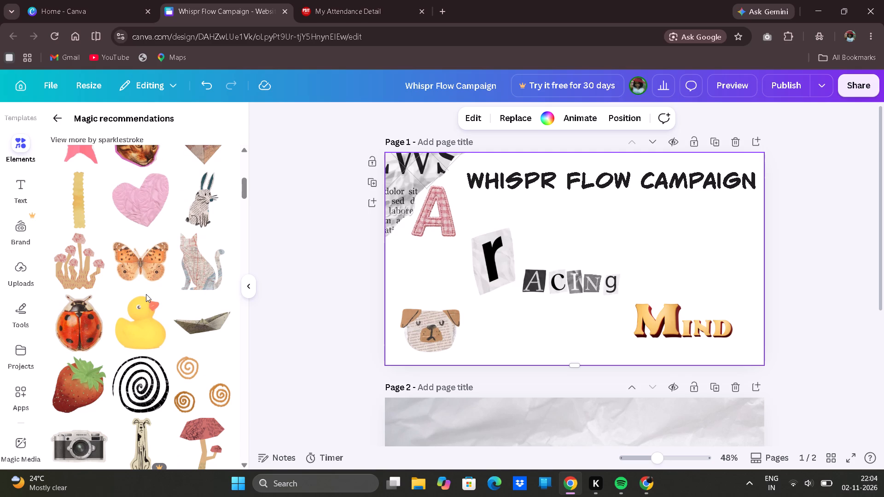
{"action": "scroll", "coordinate": [146, 294], "scroll_direction": "up", "scroll_amount": 2}
{"action": "scroll", "coordinate": [116, 279], "scroll_direction": "down", "scroll_amount": 2}
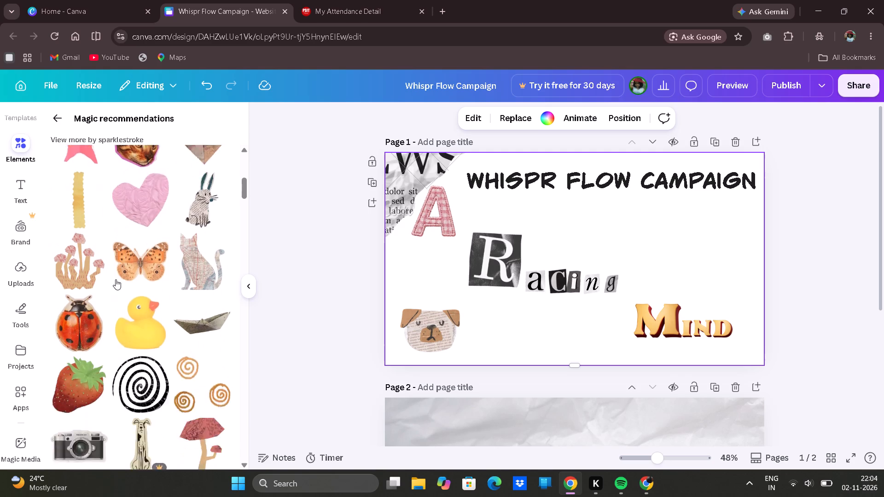
{"action": "scroll", "coordinate": [116, 279], "scroll_direction": "down", "scroll_amount": 5}
{"action": "scroll", "coordinate": [116, 279], "scroll_direction": "up", "scroll_amount": 1}
{"action": "scroll", "coordinate": [116, 279], "scroll_direction": "down", "scroll_amount": 1}
{"action": "scroll", "coordinate": [116, 279], "scroll_direction": "up", "scroll_amount": 1}
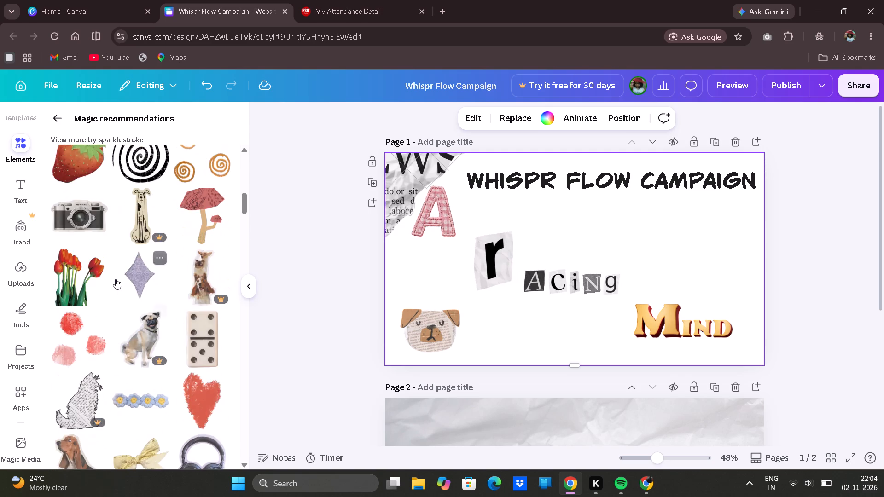
{"action": "scroll", "coordinate": [116, 279], "scroll_direction": "up", "scroll_amount": 2}
{"action": "scroll", "coordinate": [116, 279], "scroll_direction": "down", "scroll_amount": 1}
{"action": "scroll", "coordinate": [116, 279], "scroll_direction": "up", "scroll_amount": 2}
{"action": "scroll", "coordinate": [116, 279], "scroll_direction": "down", "scroll_amount": 1}
{"action": "scroll", "coordinate": [116, 279], "scroll_direction": "up", "scroll_amount": 1}
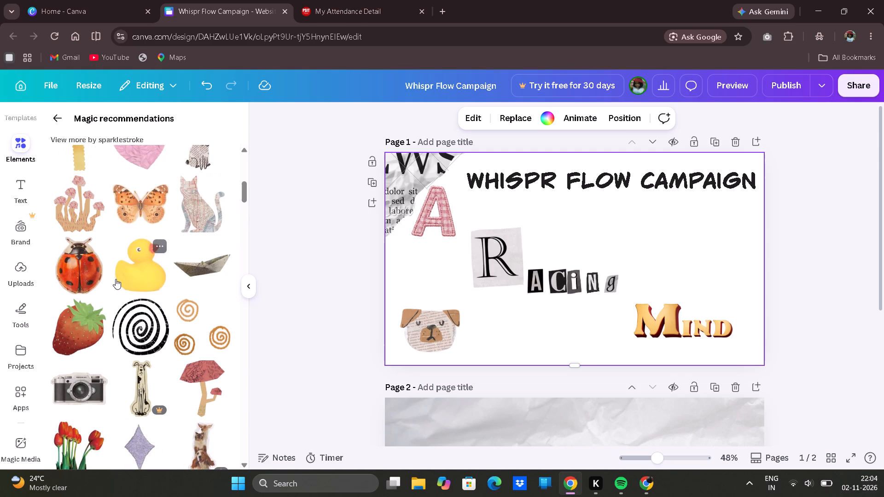
{"action": "scroll", "coordinate": [116, 278], "scroll_direction": "up", "scroll_amount": 2}
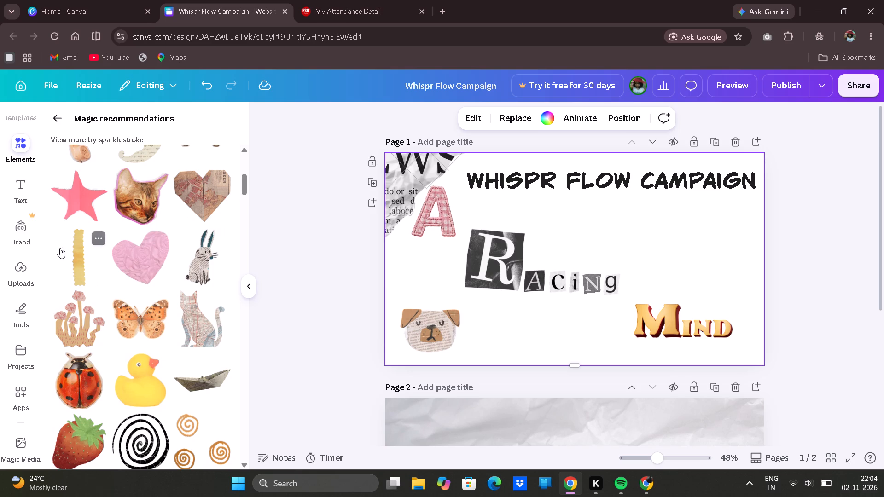
Add the pink paper star to page 1, shrunk small and tilted slightly clockwise, just beneath the right end of the title.
{"action": "left_click", "coordinate": [75, 208]}
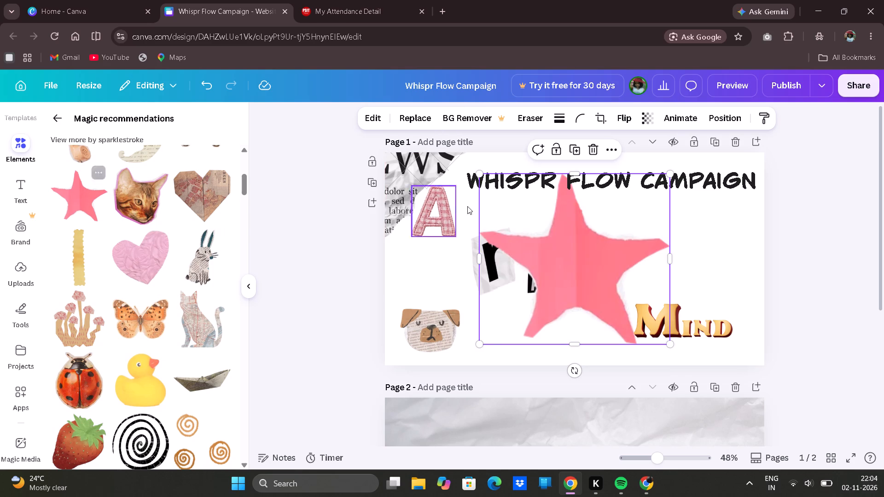
{"action": "left_click_drag", "start_coordinate": [670, 173], "coordinate": [637, 205]}
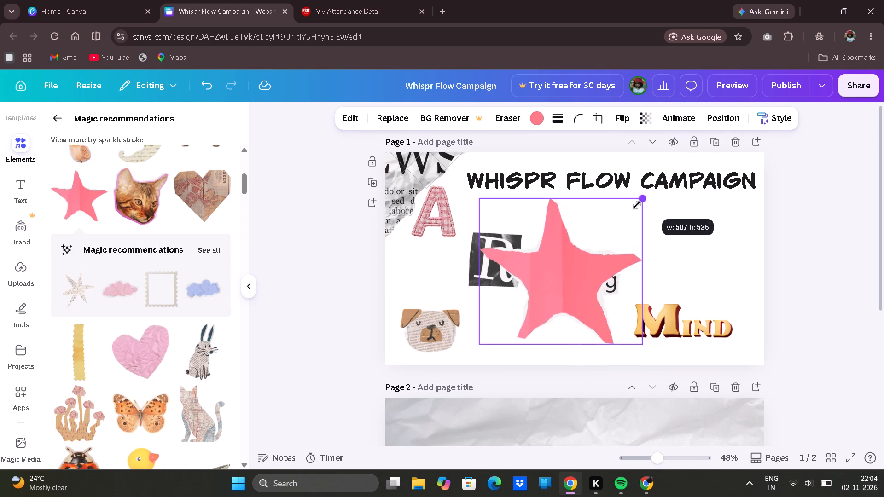
{"action": "left_click_drag", "start_coordinate": [637, 205], "coordinate": [520, 295]}
{"action": "left_click_drag", "start_coordinate": [501, 318], "coordinate": [726, 213]}
{"action": "left_click_drag", "start_coordinate": [724, 263], "coordinate": [709, 264]}
{"action": "left_click_drag", "start_coordinate": [719, 217], "coordinate": [721, 223]}
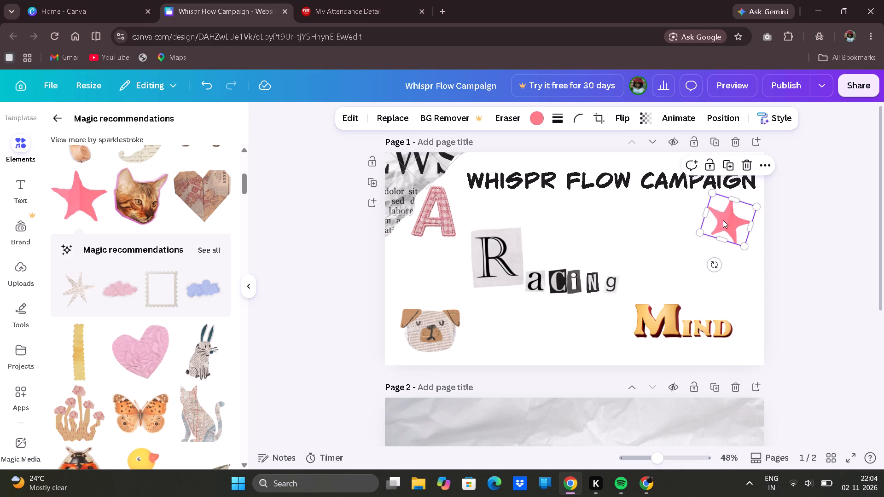
{"action": "left_click_drag", "start_coordinate": [760, 204], "coordinate": [744, 215]}
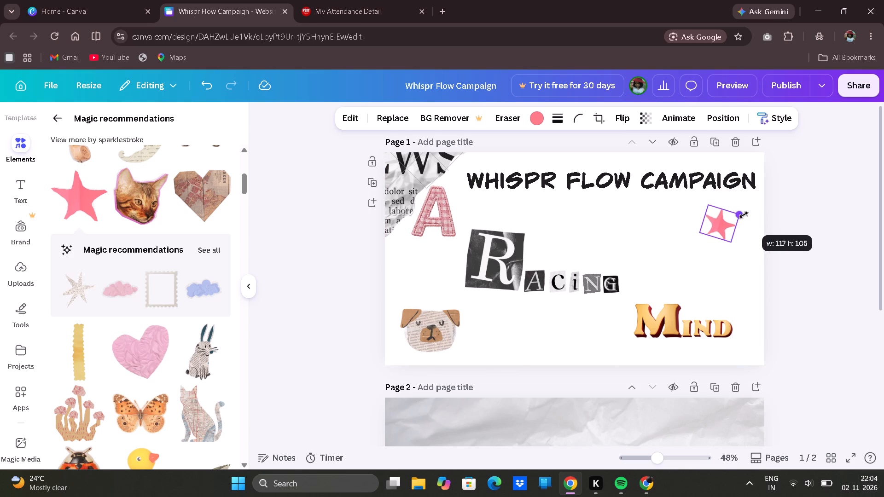
{"action": "left_click_drag", "start_coordinate": [744, 215], "coordinate": [744, 215]}
{"action": "left_click_drag", "start_coordinate": [725, 224], "coordinate": [734, 218]}
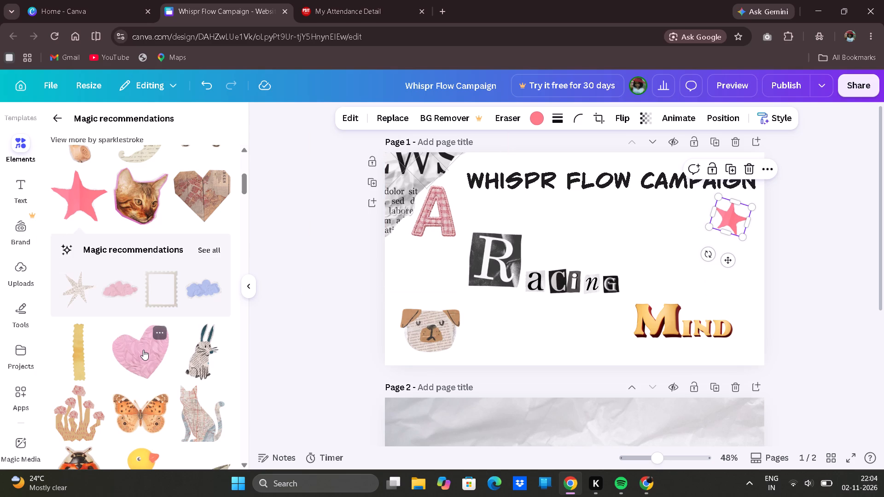
Browse further through the Magic recommendations for another collage graphic to use on page 1.
{"action": "scroll", "coordinate": [132, 369], "scroll_direction": "down", "scroll_amount": 7}
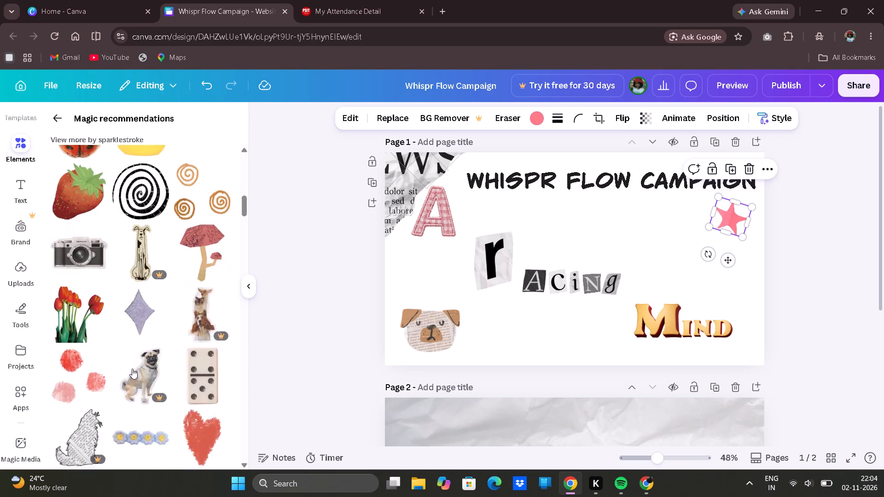
{"action": "scroll", "coordinate": [132, 369], "scroll_direction": "down", "scroll_amount": 2}
{"action": "scroll", "coordinate": [132, 369], "scroll_direction": "up", "scroll_amount": 2}
{"action": "scroll", "coordinate": [132, 369], "scroll_direction": "down", "scroll_amount": 5}
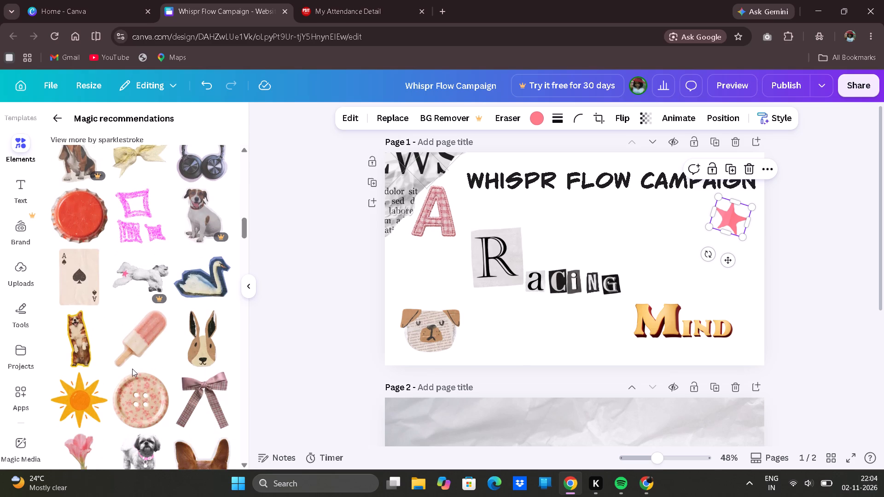
{"action": "scroll", "coordinate": [132, 369], "scroll_direction": "down", "scroll_amount": 1}
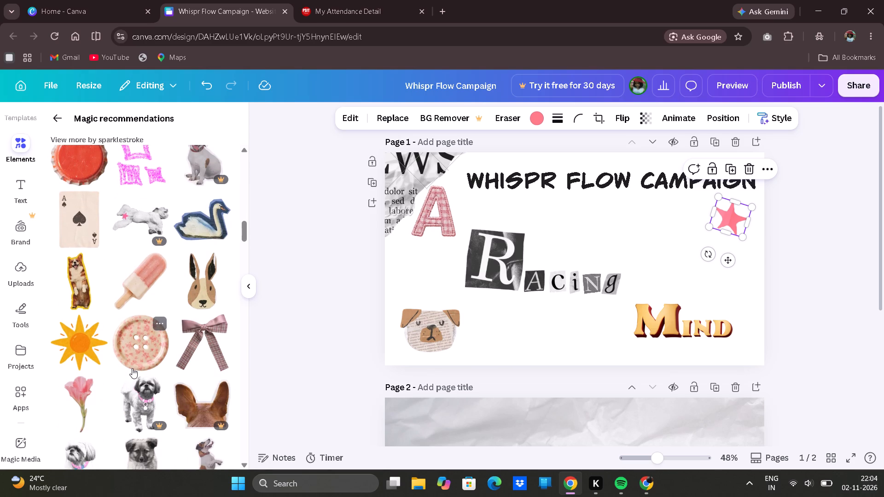
{"action": "scroll", "coordinate": [132, 368], "scroll_direction": "down", "scroll_amount": 1}
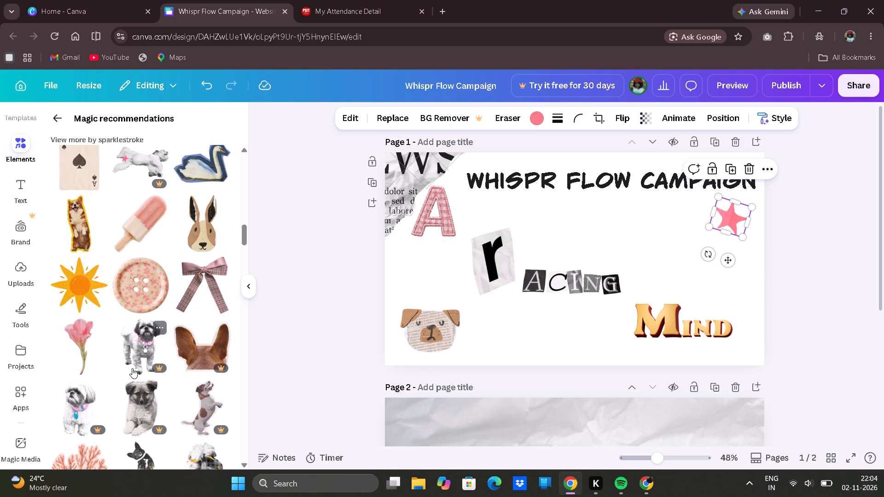
{"action": "scroll", "coordinate": [181, 379], "scroll_direction": "down", "scroll_amount": 6}
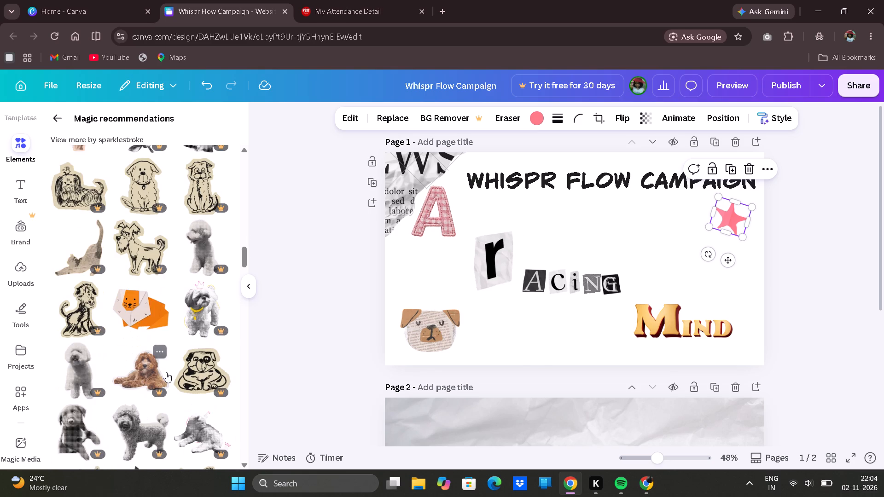
{"action": "scroll", "coordinate": [166, 372], "scroll_direction": "down", "scroll_amount": 4}
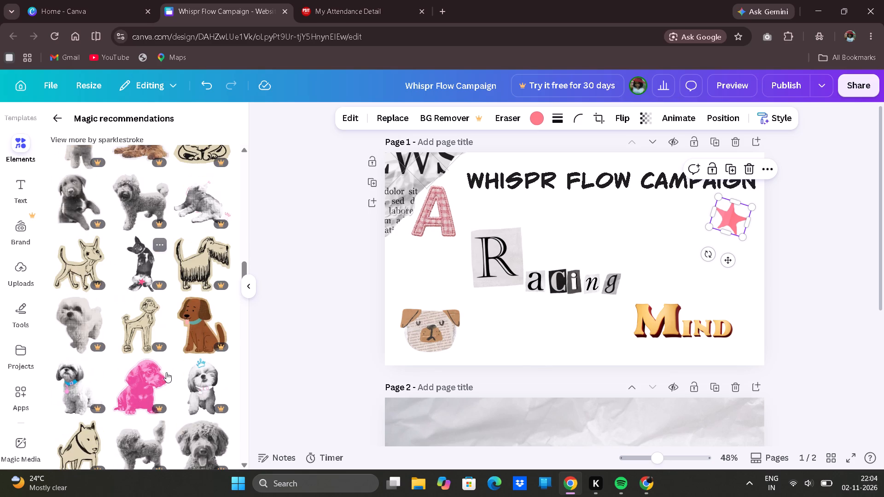
{"action": "scroll", "coordinate": [166, 372], "scroll_direction": "down", "scroll_amount": 5}
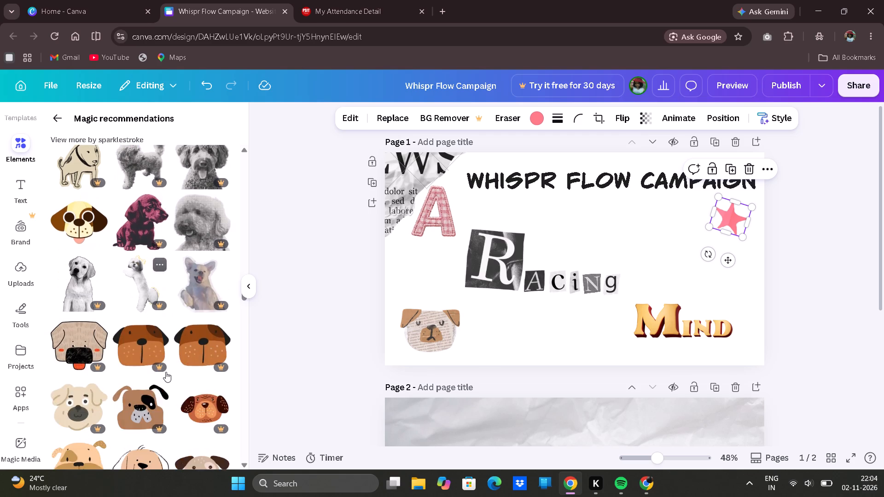
{"action": "scroll", "coordinate": [166, 372], "scroll_direction": "down", "scroll_amount": 2}
{"action": "scroll", "coordinate": [166, 372], "scroll_direction": "up", "scroll_amount": 1}
{"action": "scroll", "coordinate": [166, 372], "scroll_direction": "down", "scroll_amount": 4}
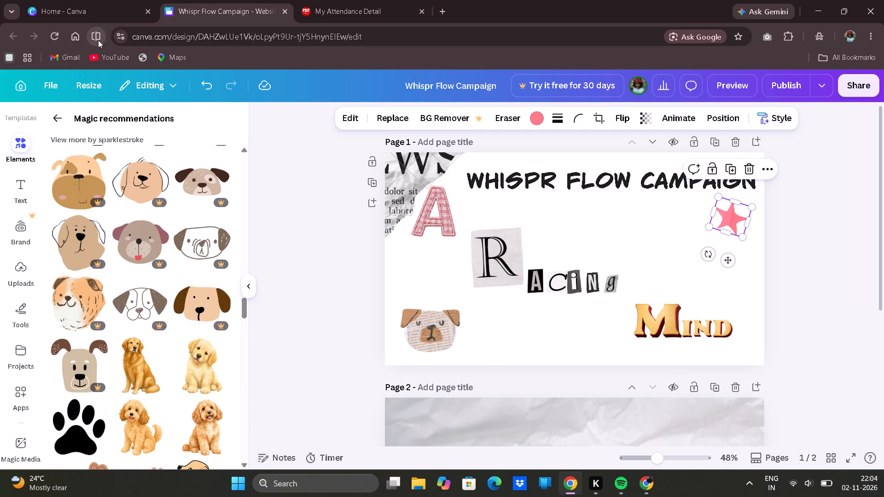
Return to the newspaper graphics results and browse them for another newsprint piece to use on page 1.
{"action": "left_click", "coordinate": [54, 119]}
{"action": "scroll", "coordinate": [116, 284], "scroll_direction": "down", "scroll_amount": 2}
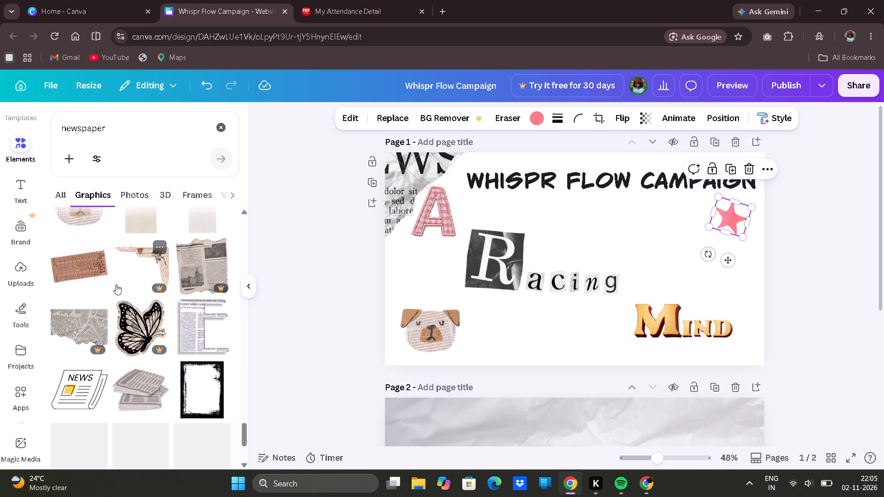
{"action": "scroll", "coordinate": [116, 284], "scroll_direction": "down", "scroll_amount": 2}
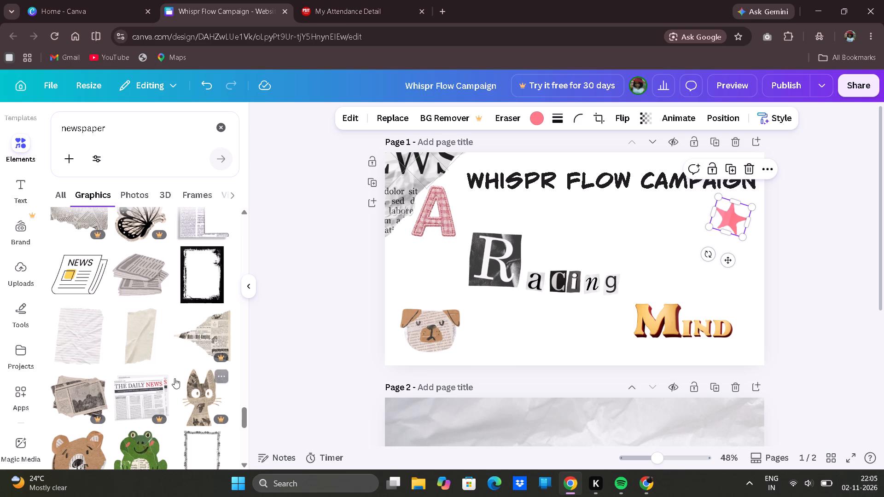
{"action": "scroll", "coordinate": [499, 377], "scroll_direction": "down", "scroll_amount": 2}
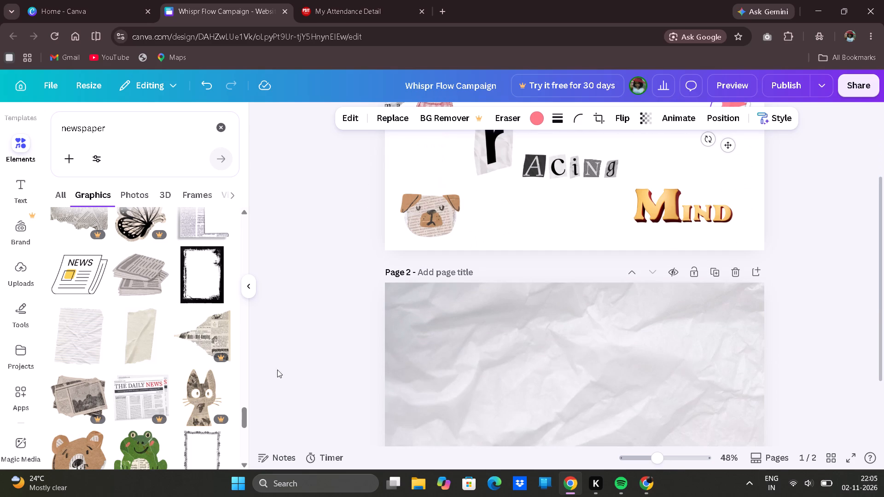
{"action": "scroll", "coordinate": [97, 357], "scroll_direction": "down", "scroll_amount": 2}
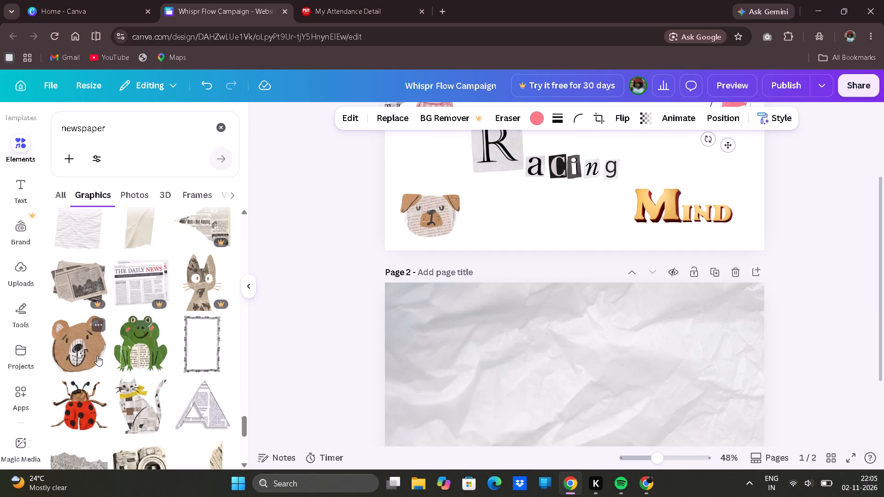
{"action": "scroll", "coordinate": [97, 356], "scroll_direction": "down", "scroll_amount": 1}
{"action": "scroll", "coordinate": [97, 356], "scroll_direction": "up", "scroll_amount": 1}
{"action": "scroll", "coordinate": [97, 356], "scroll_direction": "down", "scroll_amount": 3}
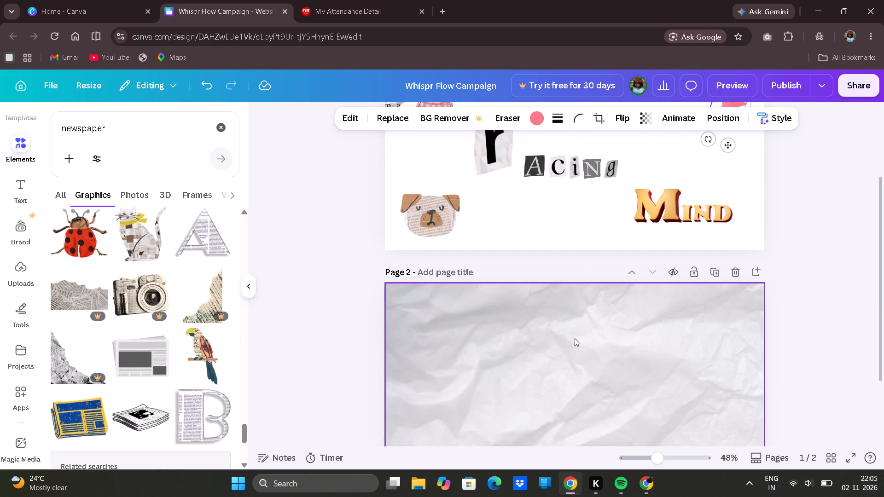
{"action": "scroll", "coordinate": [575, 338], "scroll_direction": "up", "scroll_amount": 1}
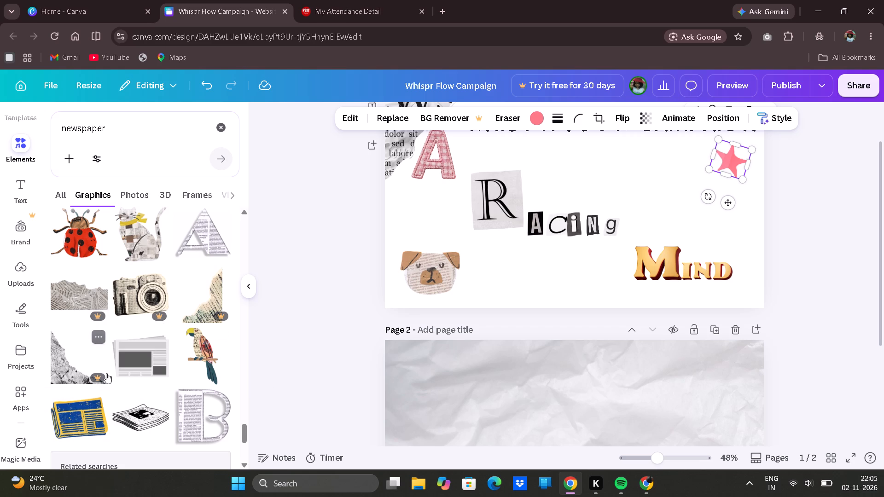
{"action": "scroll", "coordinate": [106, 373], "scroll_direction": "down", "scroll_amount": 5}
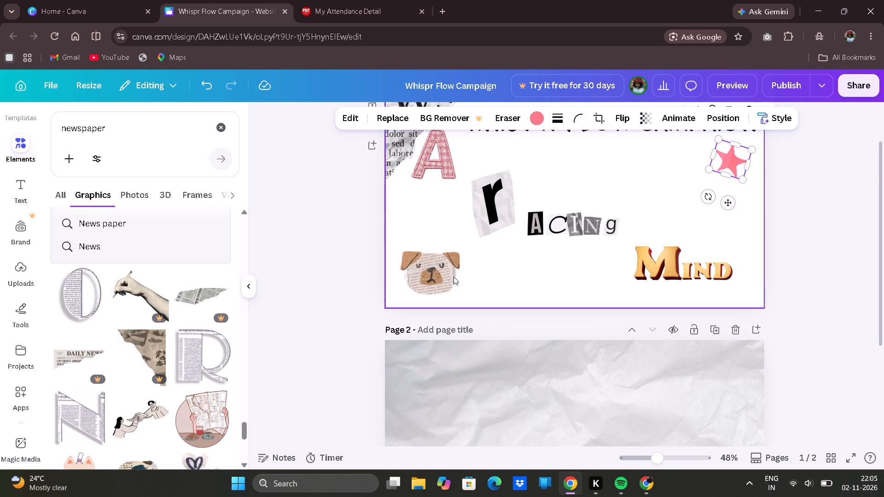
{"action": "scroll", "coordinate": [454, 277], "scroll_direction": "down", "scroll_amount": 1}
{"action": "scroll", "coordinate": [454, 277], "scroll_direction": "up", "scroll_amount": 3}
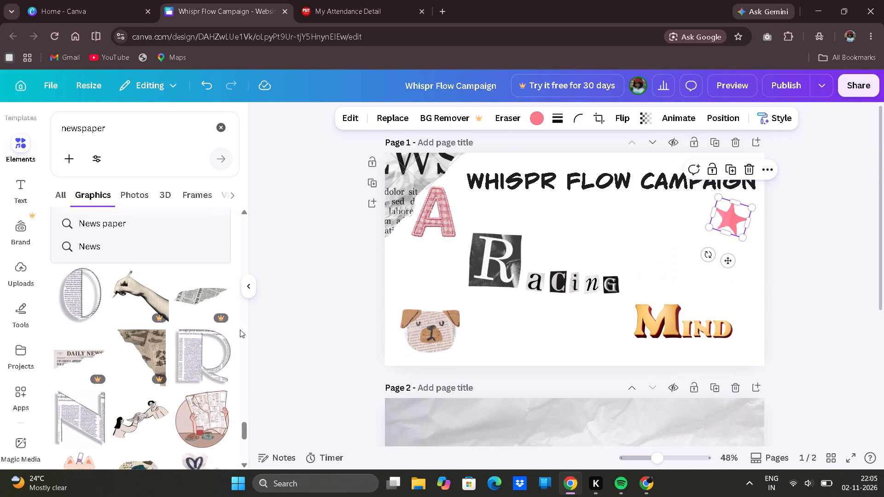
Add the torn Daily News clipping to page 1 and delete the old newsprint piece from the page's top-left corner.
{"action": "left_click", "coordinate": [74, 354]}
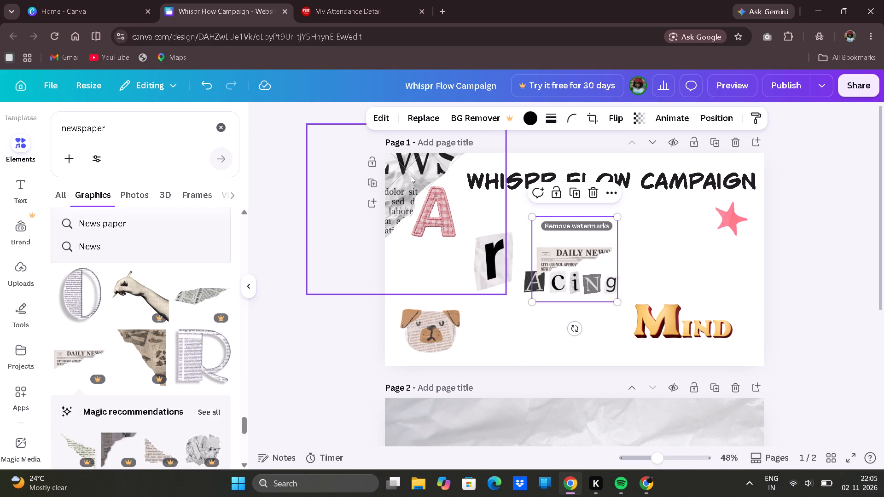
{"action": "left_click", "coordinate": [411, 175]}
{"action": "key", "text": "Delete"}
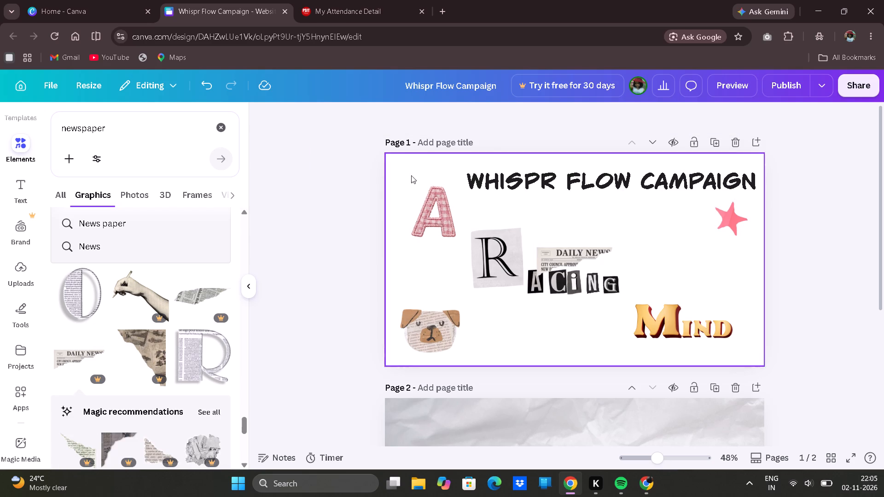
Fit the Daily News clipping into page 1's top-left corner, enlarged to span about half the page width behind the title.
{"action": "left_click_drag", "start_coordinate": [567, 254], "coordinate": [428, 213]}
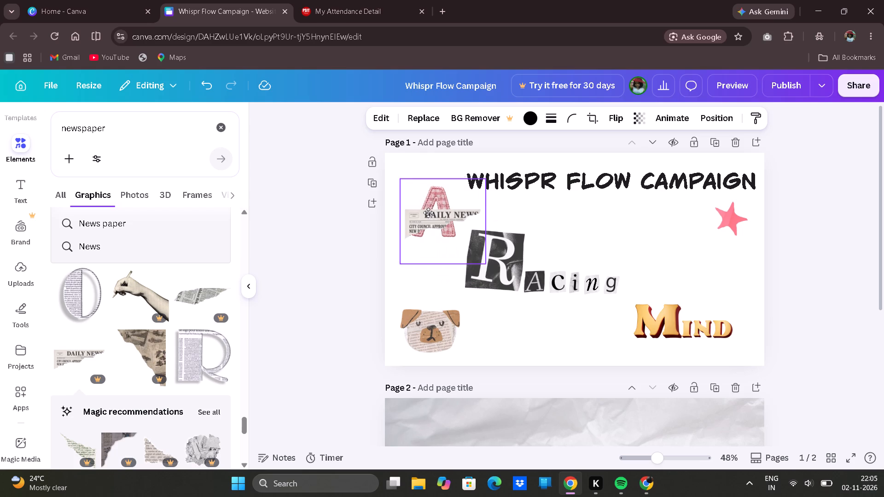
{"action": "left_click_drag", "start_coordinate": [428, 213], "coordinate": [413, 160]}
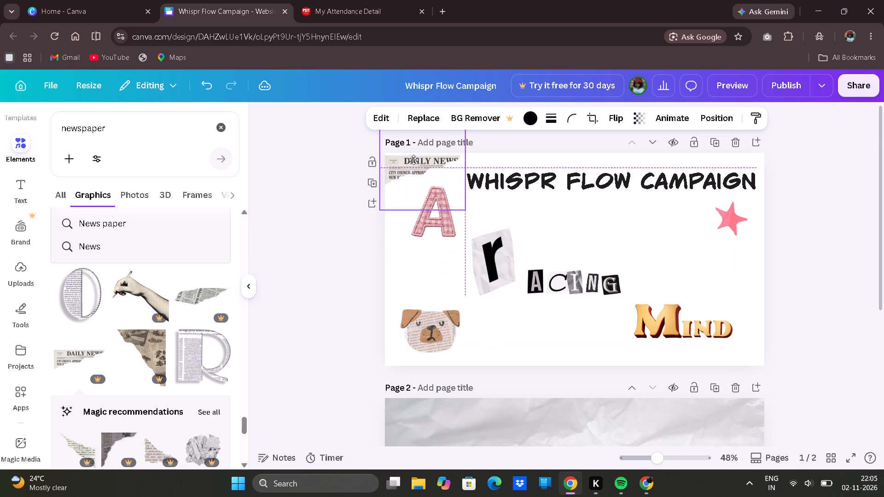
{"action": "left_click_drag", "start_coordinate": [413, 160], "coordinate": [416, 156]}
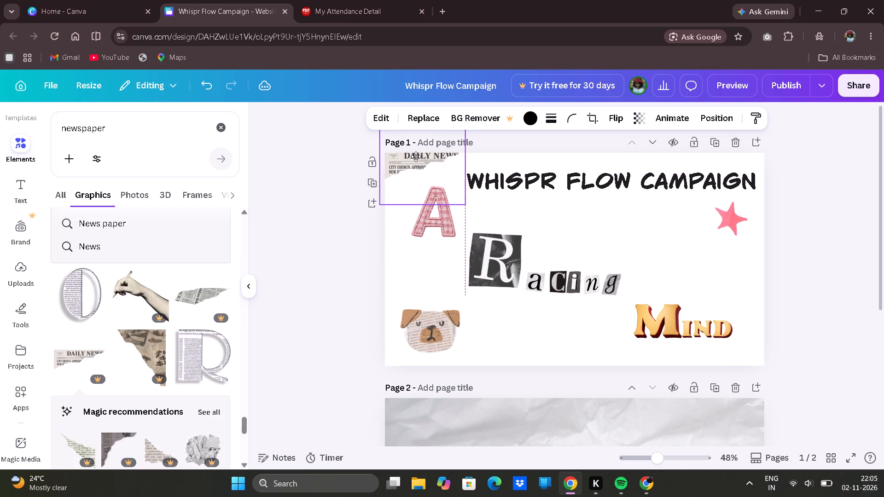
{"action": "left_click_drag", "start_coordinate": [416, 156], "coordinate": [418, 157]}
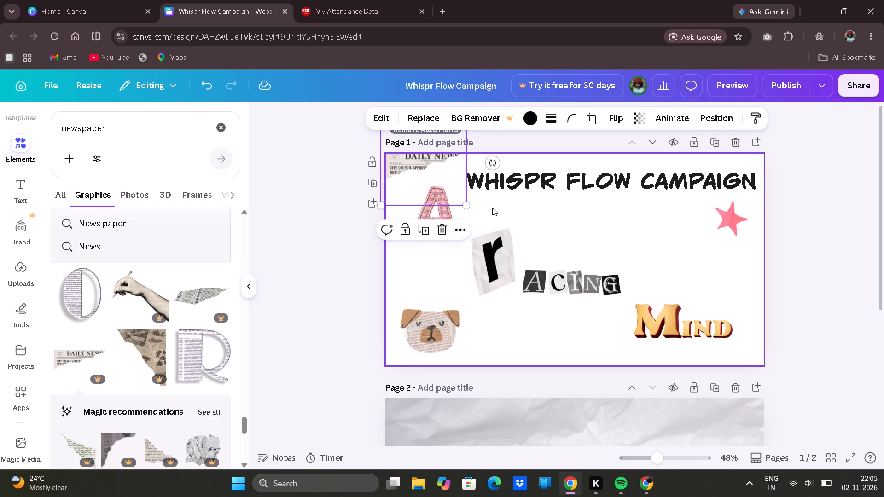
{"action": "scroll", "coordinate": [492, 208], "scroll_direction": "up", "scroll_amount": 2}
{"action": "scroll", "coordinate": [493, 203], "scroll_direction": "down", "scroll_amount": 1}
{"action": "scroll", "coordinate": [493, 203], "scroll_direction": "up", "scroll_amount": 1}
{"action": "scroll", "coordinate": [493, 203], "scroll_direction": "down", "scroll_amount": 1}
{"action": "scroll", "coordinate": [512, 196], "scroll_direction": "up", "scroll_amount": 5}
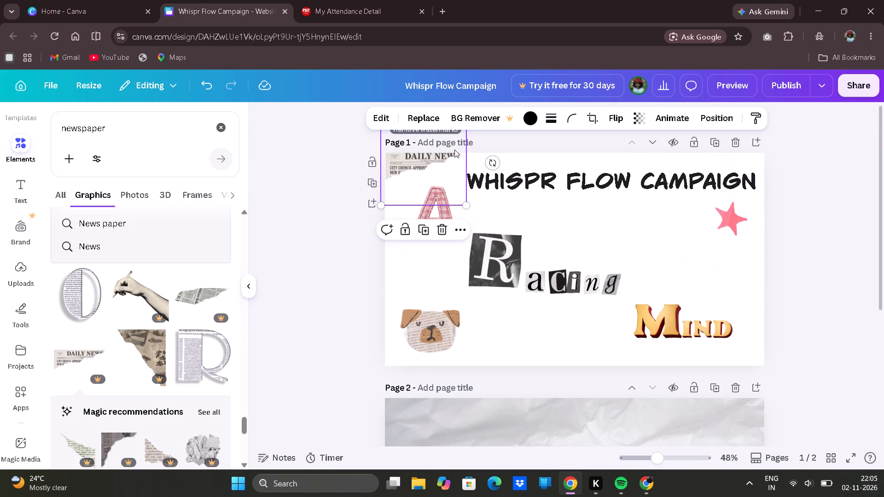
{"action": "left_click_drag", "start_coordinate": [466, 202], "coordinate": [483, 206]}
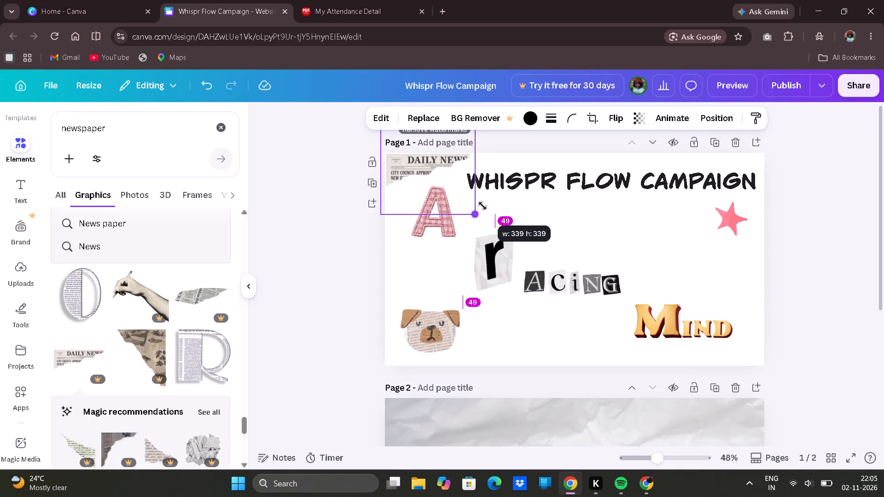
{"action": "left_click_drag", "start_coordinate": [483, 206], "coordinate": [696, 236]}
{"action": "left_click_drag", "start_coordinate": [552, 229], "coordinate": [542, 185]}
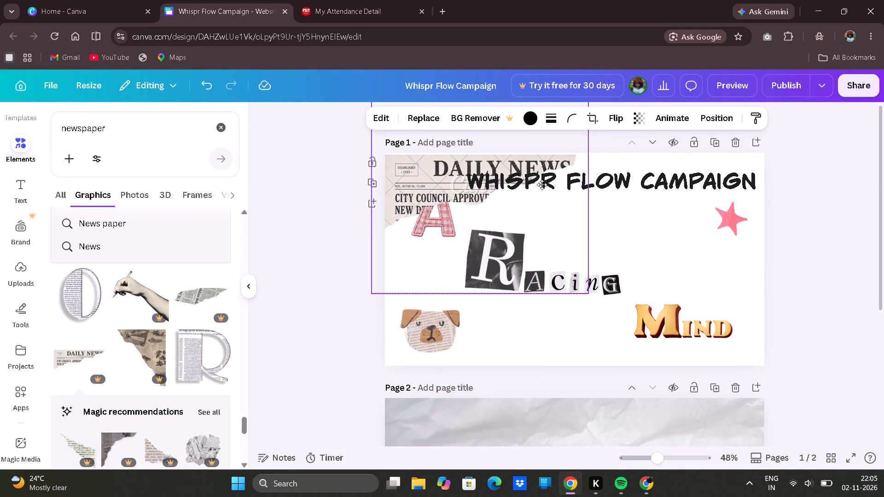
{"action": "left_click_drag", "start_coordinate": [542, 185], "coordinate": [541, 182]}
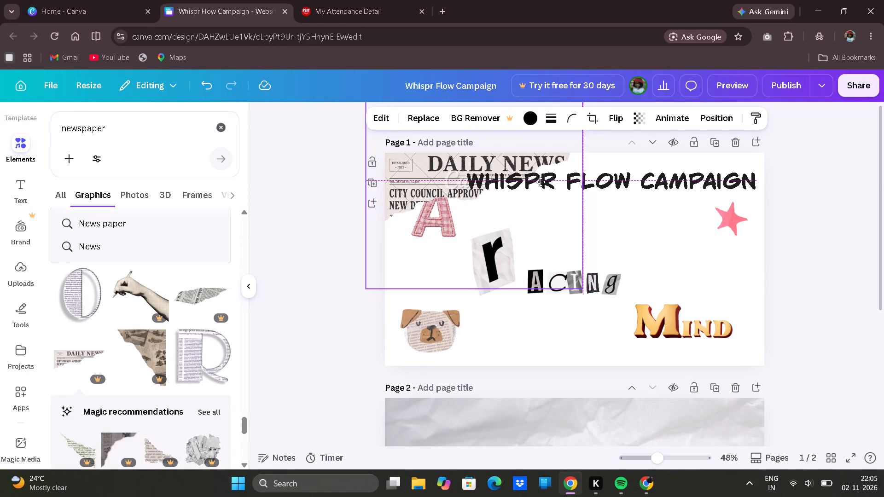
{"action": "left_click_drag", "start_coordinate": [541, 182], "coordinate": [541, 181]}
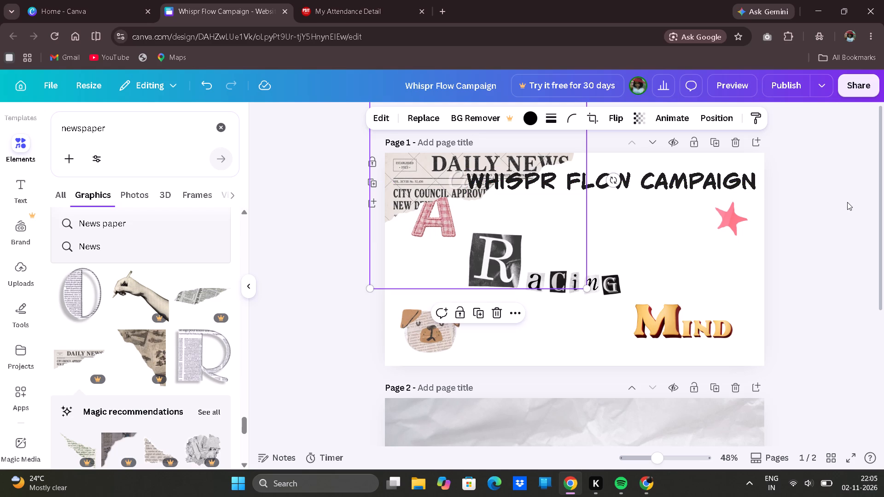
{"action": "left_click", "coordinate": [842, 203]}
Shift the Whispr Flow Campaign title slightly left and up on page 1.
{"action": "left_click_drag", "start_coordinate": [557, 185], "coordinate": [538, 176]}
Set the Daily News clipping's transparency to 37.
{"action": "left_click", "coordinate": [411, 170]}
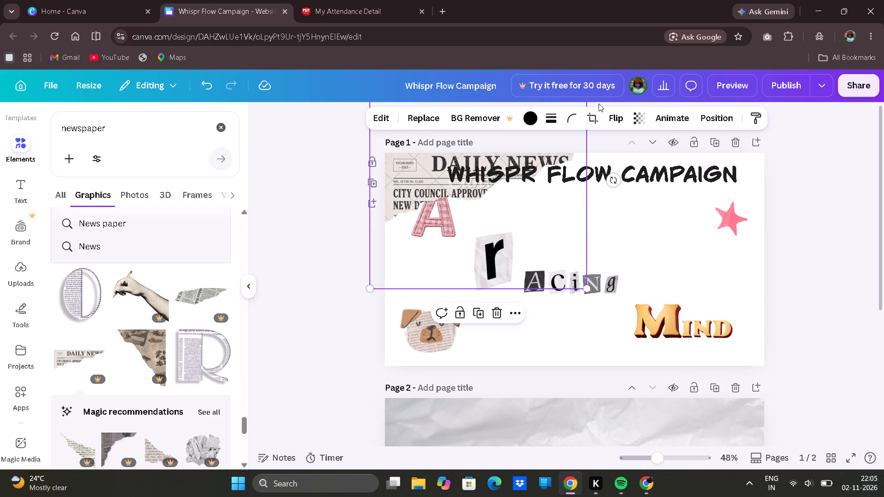
{"action": "left_click", "coordinate": [634, 117]}
{"action": "left_click_drag", "start_coordinate": [628, 159], "coordinate": [615, 162]}
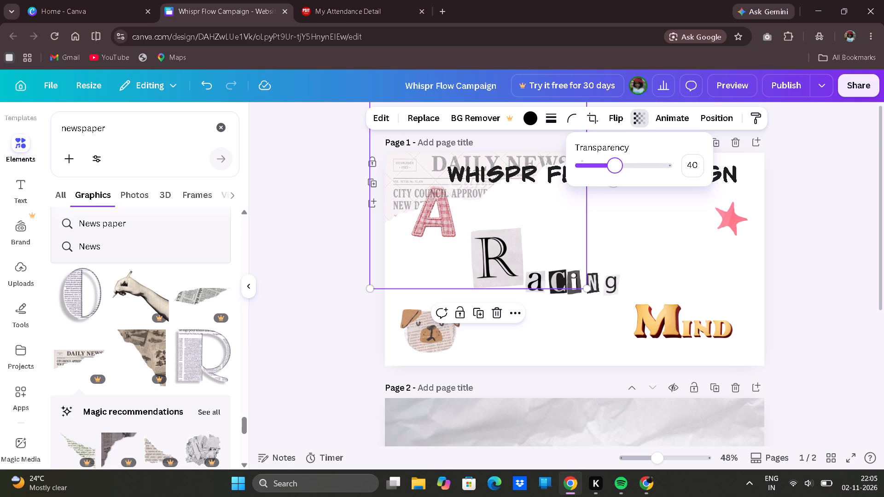
{"action": "left_click_drag", "start_coordinate": [615, 162], "coordinate": [616, 164]}
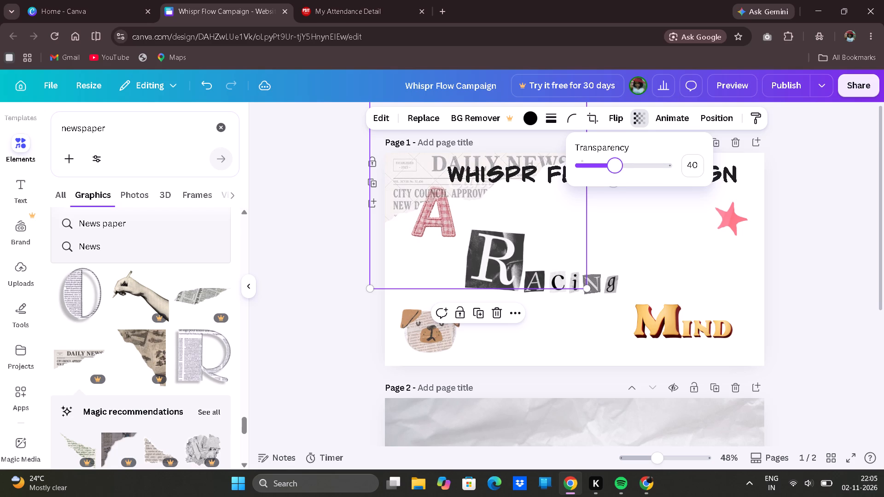
{"action": "left_click_drag", "start_coordinate": [616, 164], "coordinate": [612, 165]}
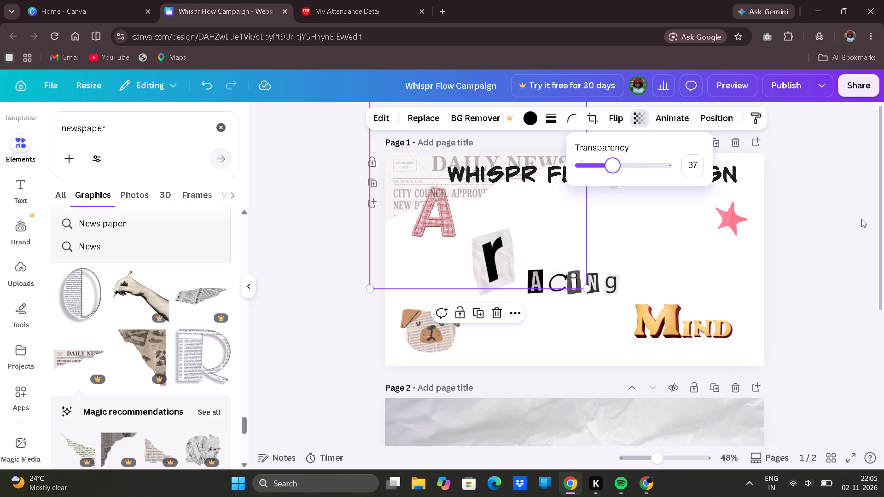
{"action": "left_click", "coordinate": [844, 219]}
{"action": "left_click", "coordinate": [813, 198]}
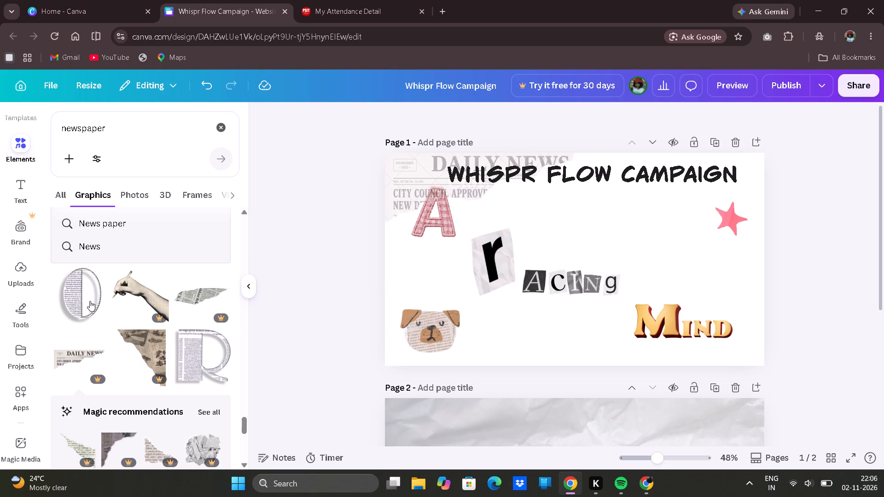
Add the pinkish-grey torn newsprint from the full Magic recommendations, shrunk and fitted into page 1's top-right corner.
{"action": "left_click", "coordinate": [213, 412]}
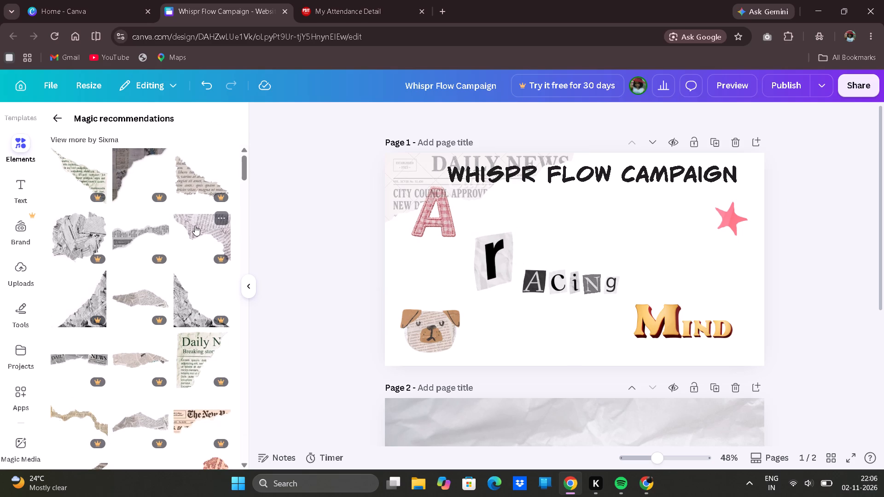
{"action": "left_click", "coordinate": [195, 225]}
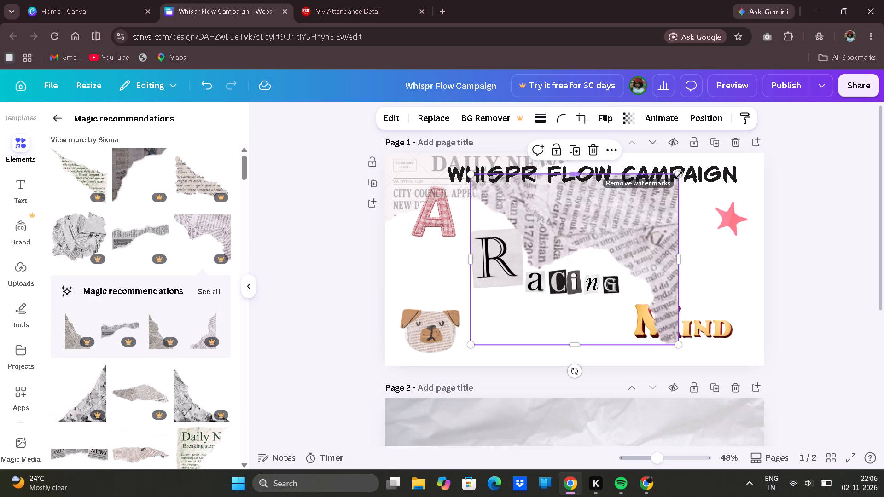
{"action": "left_click_drag", "start_coordinate": [678, 176], "coordinate": [665, 184]}
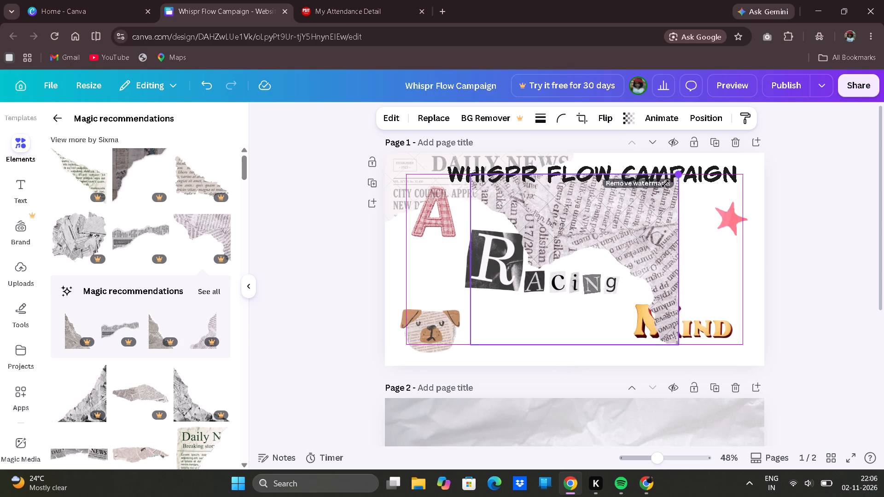
{"action": "left_click_drag", "start_coordinate": [665, 184], "coordinate": [600, 214]}
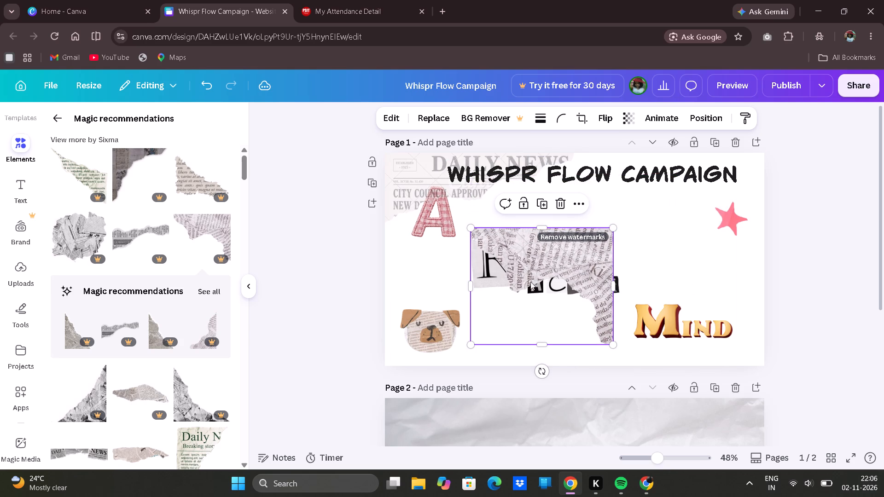
{"action": "left_click_drag", "start_coordinate": [533, 254], "coordinate": [696, 177]}
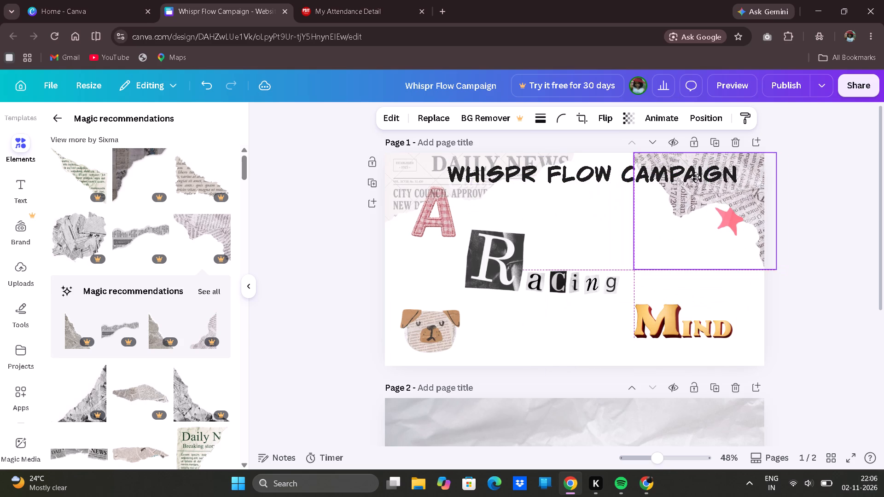
{"action": "left_click_drag", "start_coordinate": [696, 177], "coordinate": [679, 179]}
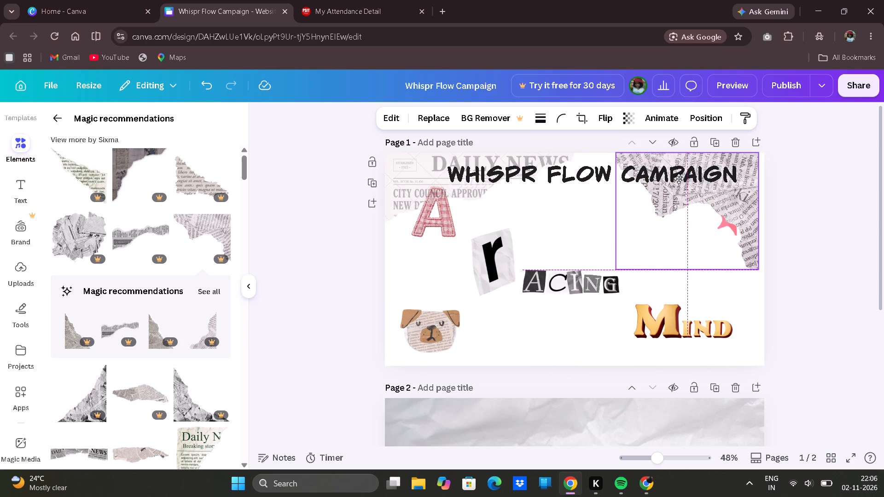
{"action": "left_click_drag", "start_coordinate": [679, 179], "coordinate": [685, 177]}
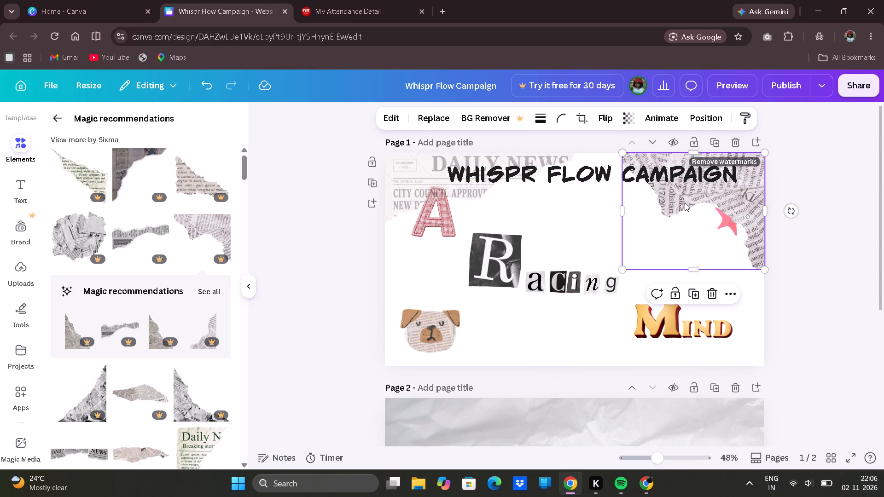
Send the top-right torn newsprint backward one layer, behind the pink star.
{"action": "right_click", "coordinate": [685, 203]}
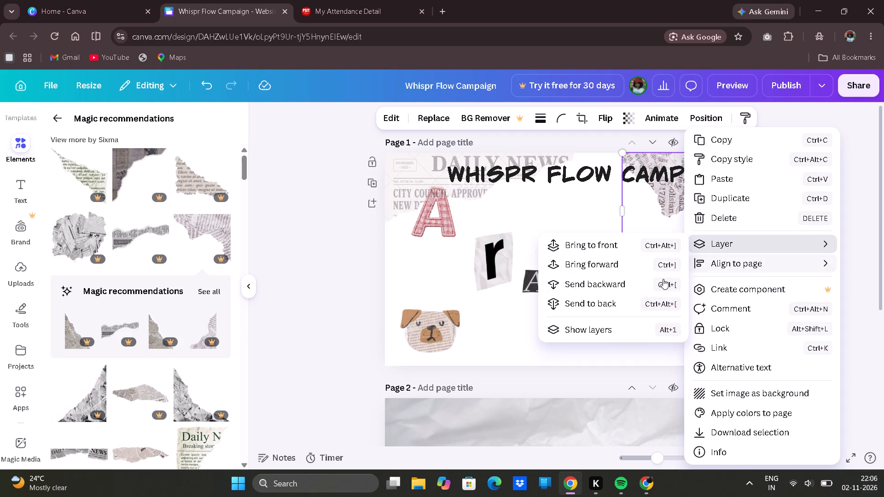
{"action": "left_click", "coordinate": [628, 286]}
{"action": "left_click", "coordinate": [325, 254]}
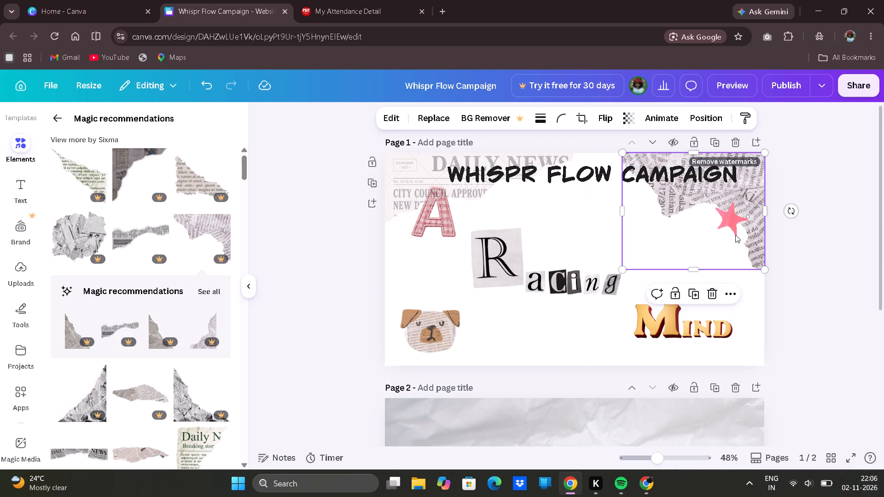
Set the top-right torn newsprint's transparency to 55.
{"action": "left_click", "coordinate": [630, 121]}
{"action": "left_click", "coordinate": [617, 158]}
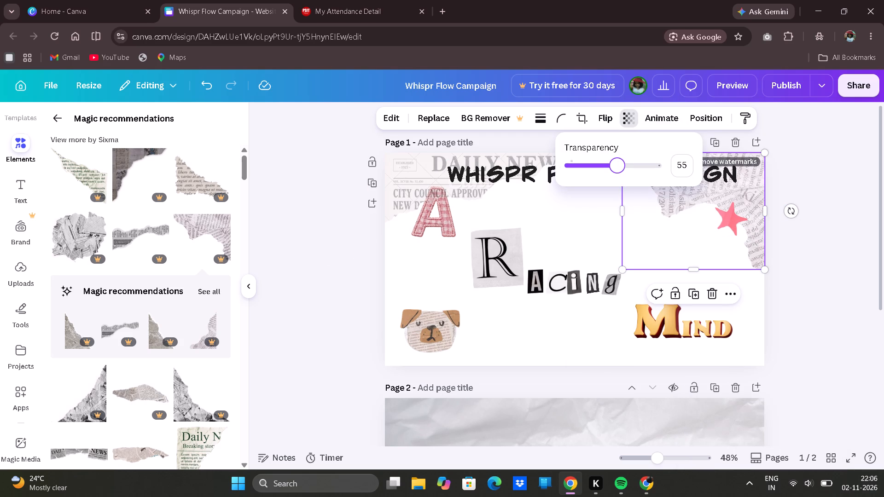
{"action": "left_click", "coordinate": [821, 172]}
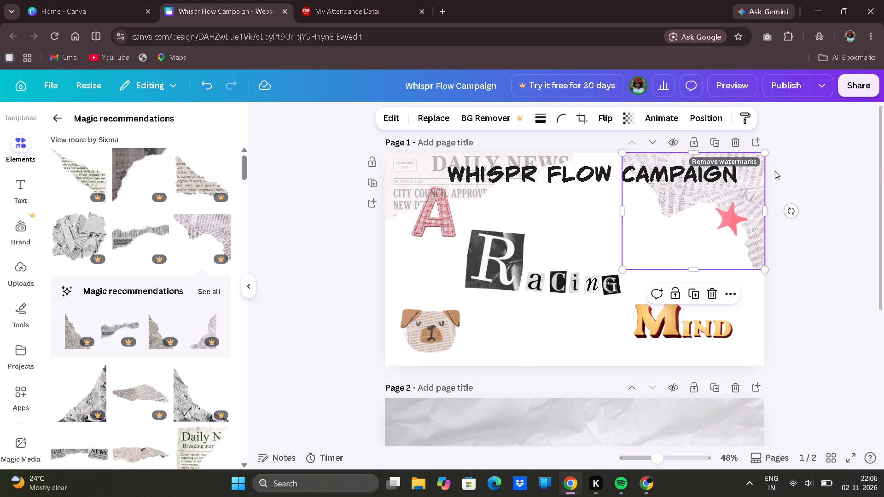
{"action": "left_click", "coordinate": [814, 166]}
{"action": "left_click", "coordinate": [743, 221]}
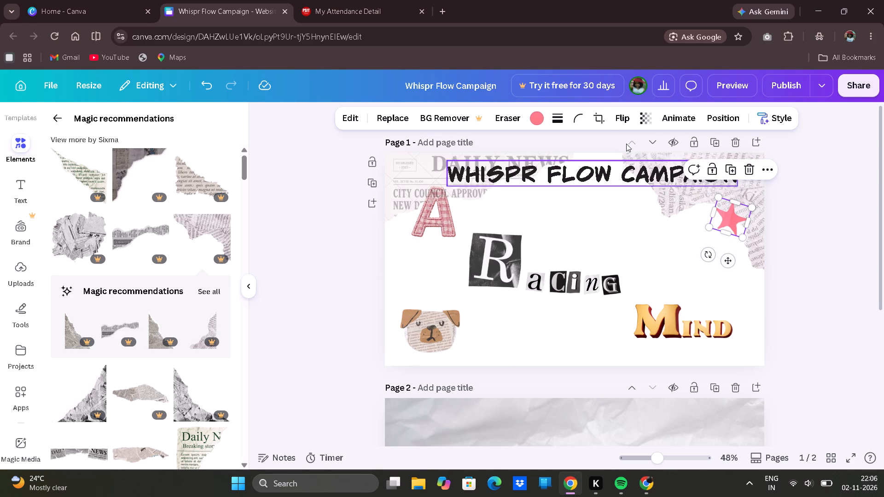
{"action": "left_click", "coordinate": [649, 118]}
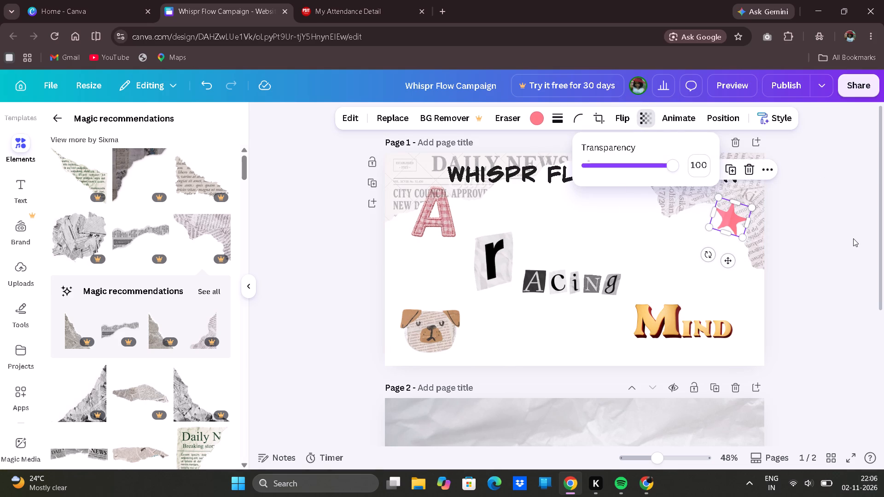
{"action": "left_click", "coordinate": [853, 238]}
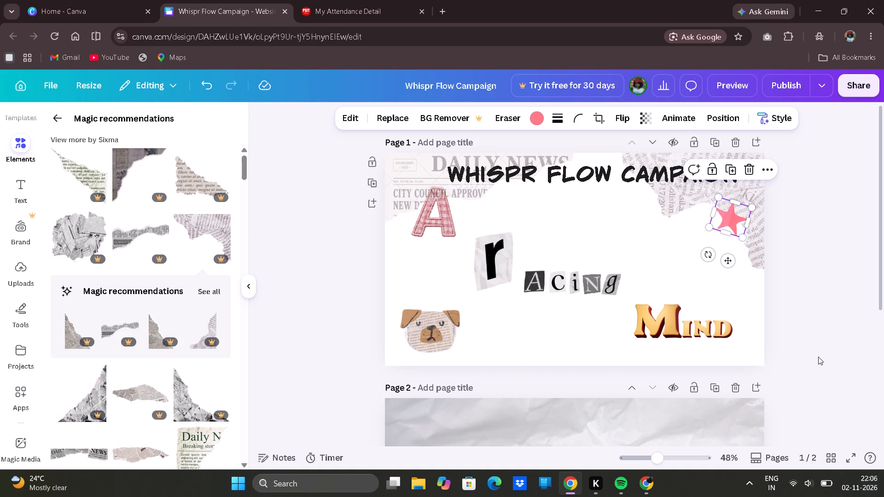
Shift the "Whispr Flow Campaign" title slightly right and down on page 1, keeping it near the top edge.
{"action": "left_click_drag", "start_coordinate": [561, 178], "coordinate": [563, 179]}
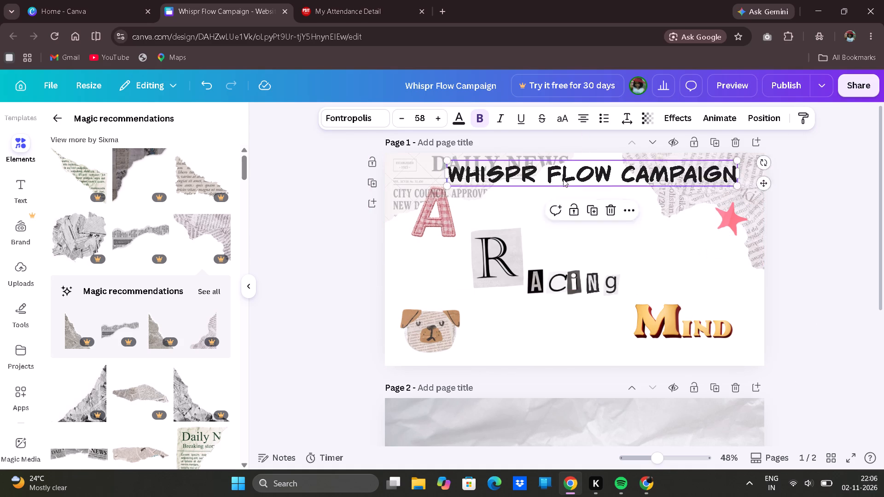
{"action": "left_click_drag", "start_coordinate": [563, 179], "coordinate": [573, 188]}
{"action": "left_click", "coordinate": [573, 188]}
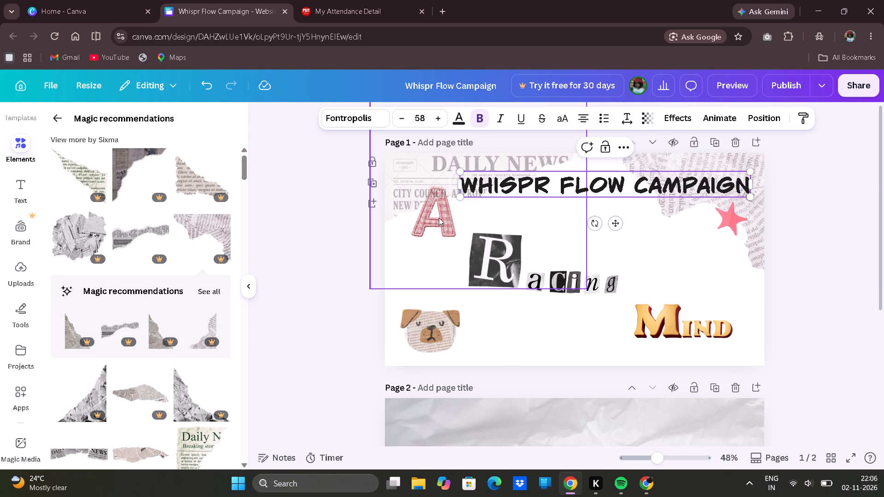
{"action": "left_click", "coordinate": [318, 236]}
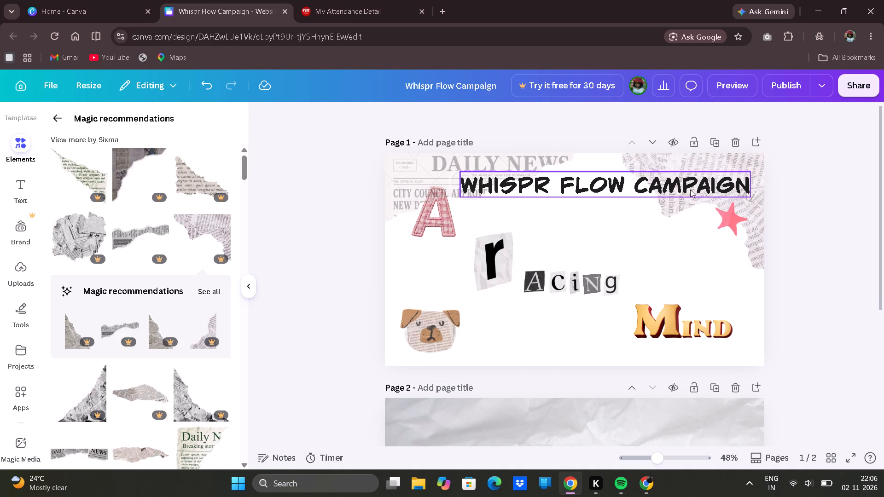
{"action": "left_click_drag", "start_coordinate": [681, 185], "coordinate": [686, 182]}
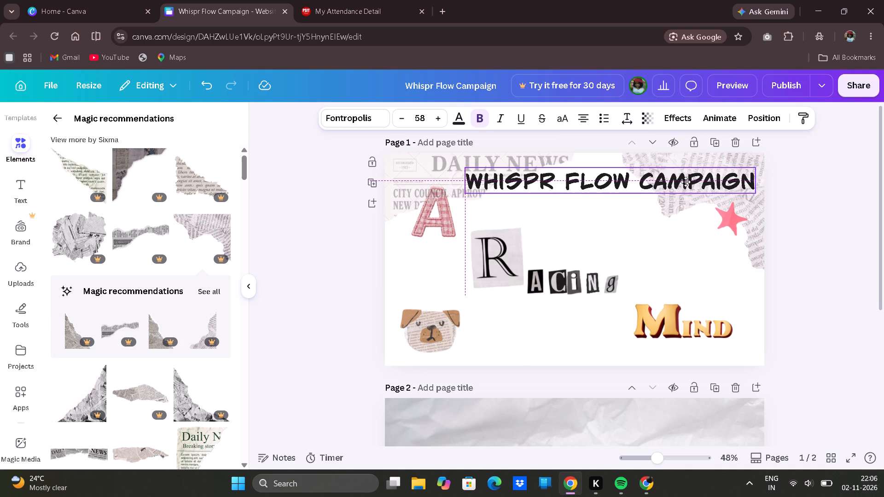
{"action": "left_click_drag", "start_coordinate": [686, 182], "coordinate": [688, 182]}
{"action": "double_click", "coordinate": [688, 182]}
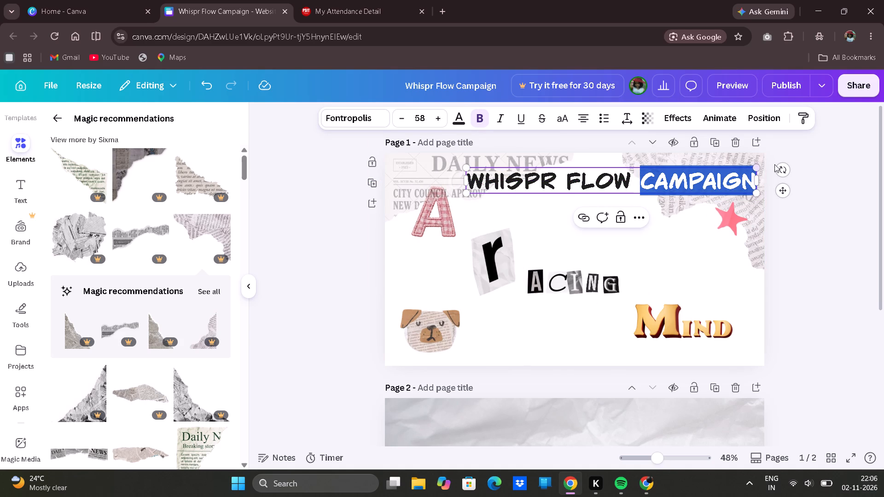
{"action": "left_click", "coordinate": [798, 164]}
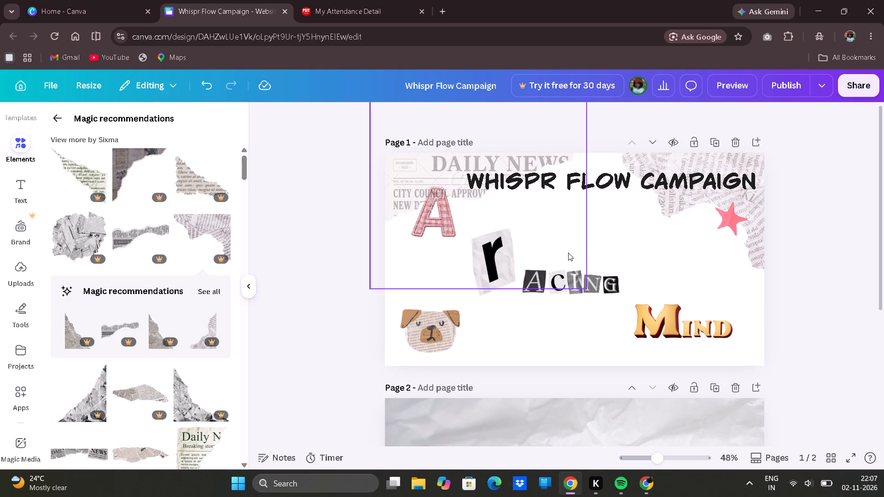
{"action": "left_click", "coordinate": [826, 227]}
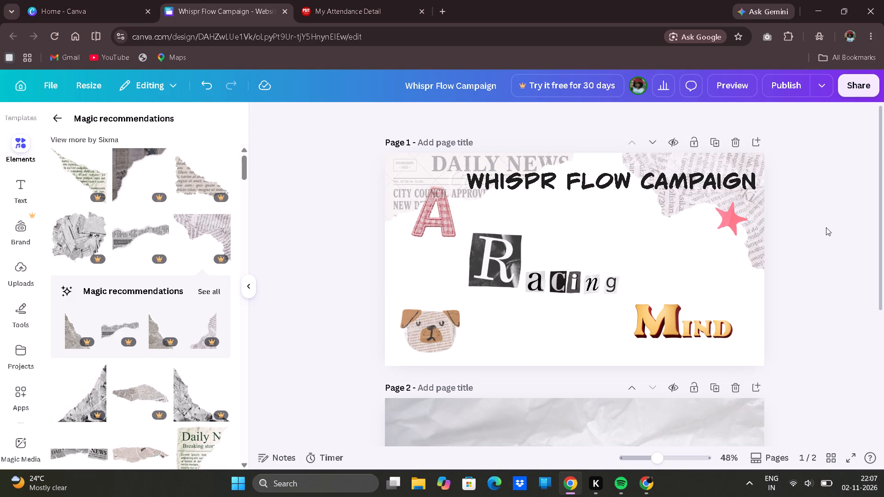
Add the brown torn newspaper corner with "Your News" text from the Magic recommendations and place it in page 1's bottom-right corner, over "Mind".
{"action": "scroll", "coordinate": [826, 227], "scroll_direction": "down", "scroll_amount": 1}
{"action": "scroll", "coordinate": [826, 227], "scroll_direction": "up", "scroll_amount": 1}
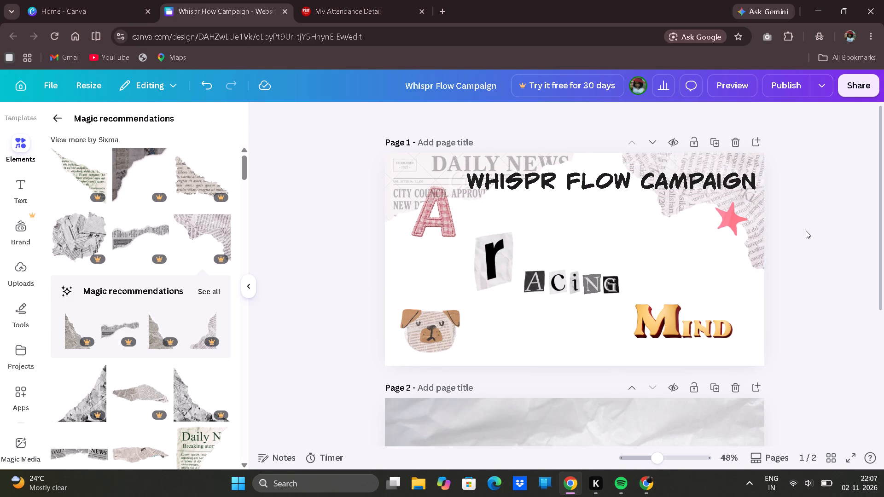
{"action": "scroll", "coordinate": [151, 289], "scroll_direction": "down", "scroll_amount": 2}
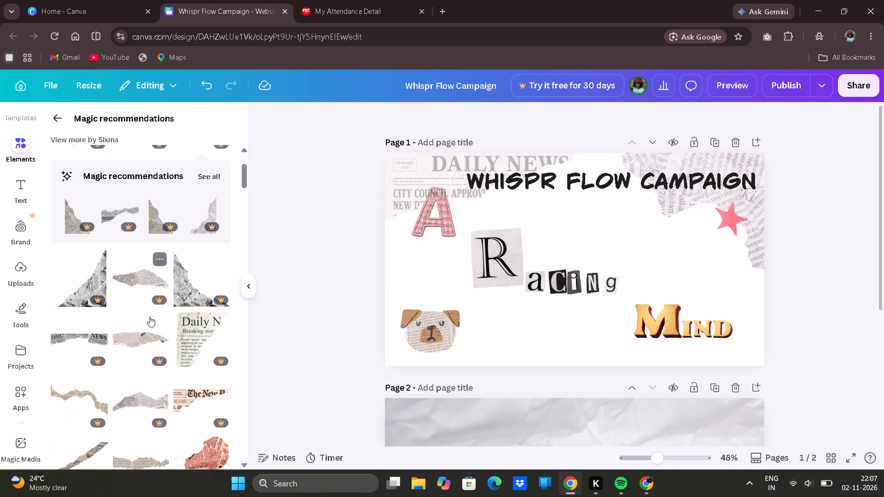
{"action": "scroll", "coordinate": [131, 398], "scroll_direction": "down", "scroll_amount": 2}
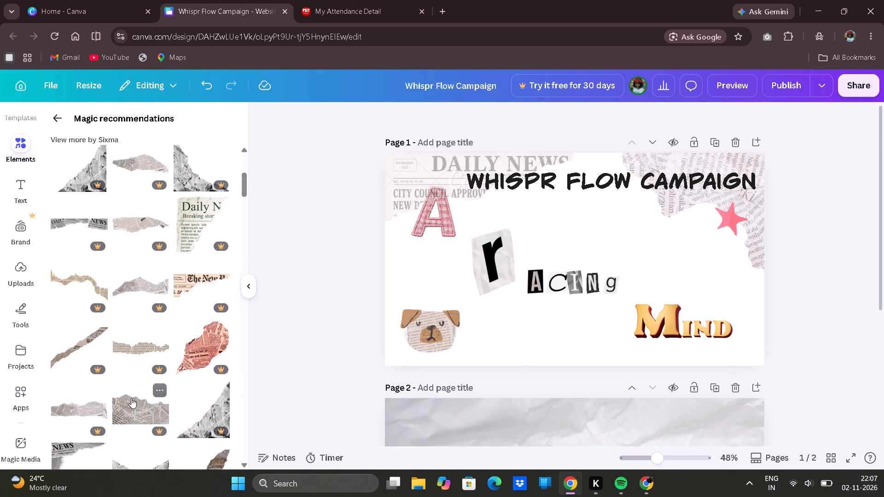
{"action": "scroll", "coordinate": [131, 398], "scroll_direction": "down", "scroll_amount": 1}
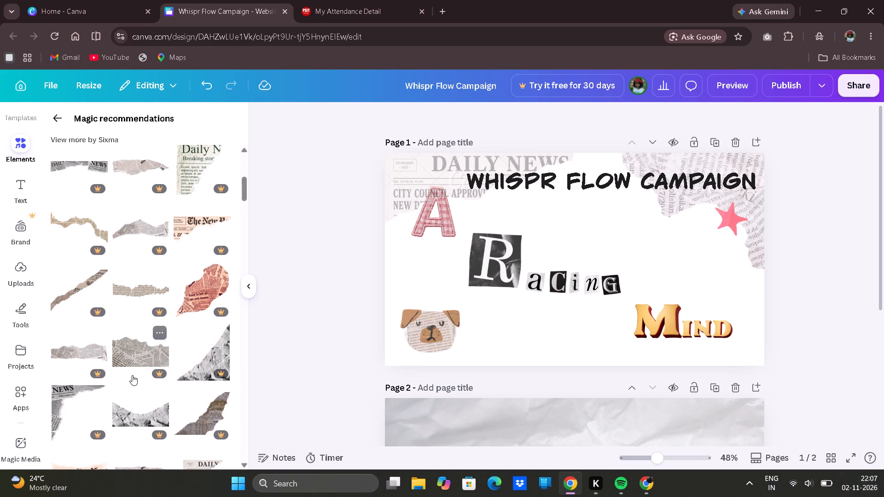
{"action": "scroll", "coordinate": [132, 375], "scroll_direction": "down", "scroll_amount": 3}
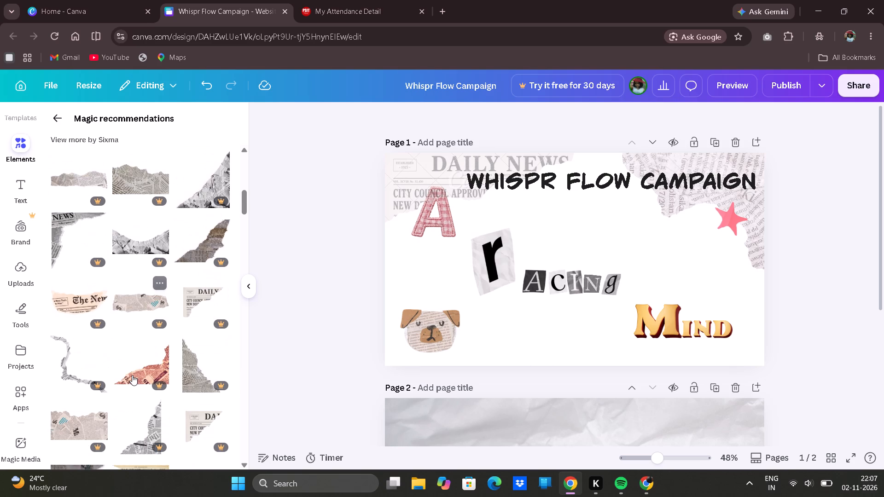
{"action": "scroll", "coordinate": [132, 375], "scroll_direction": "down", "scroll_amount": 1}
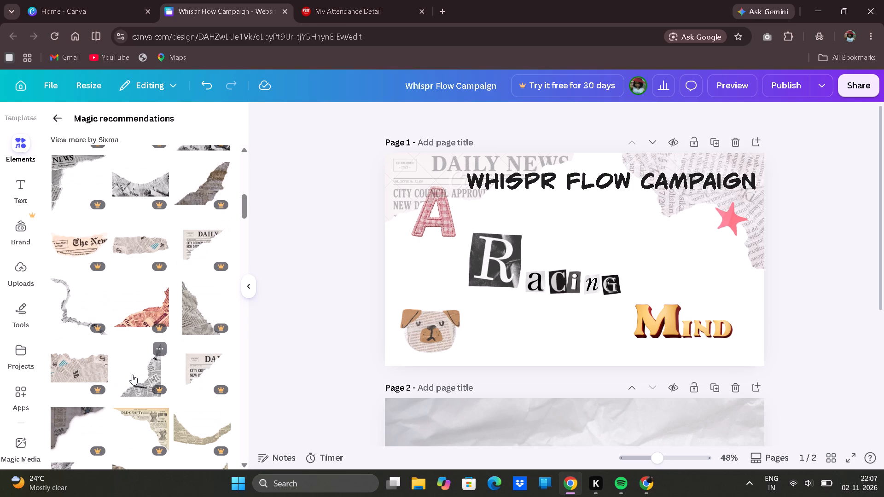
{"action": "scroll", "coordinate": [132, 375], "scroll_direction": "down", "scroll_amount": 1}
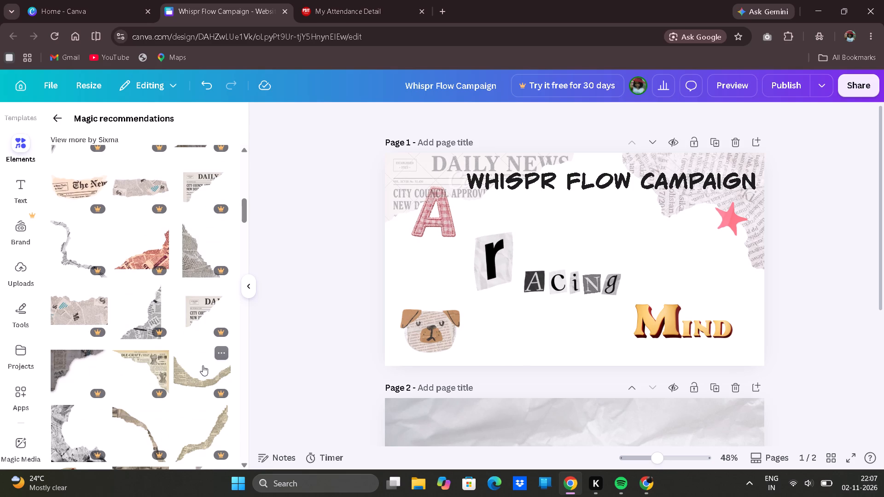
{"action": "scroll", "coordinate": [203, 365], "scroll_direction": "down", "scroll_amount": 4}
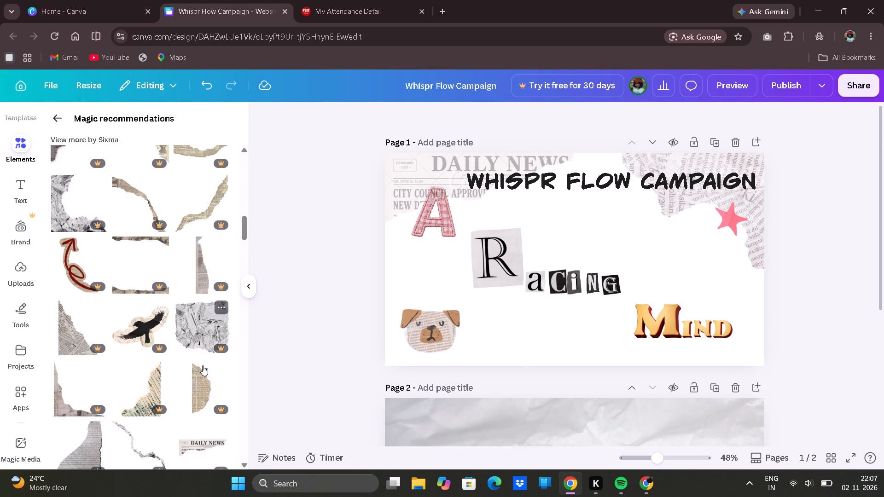
{"action": "scroll", "coordinate": [194, 363], "scroll_direction": "down", "scroll_amount": 3}
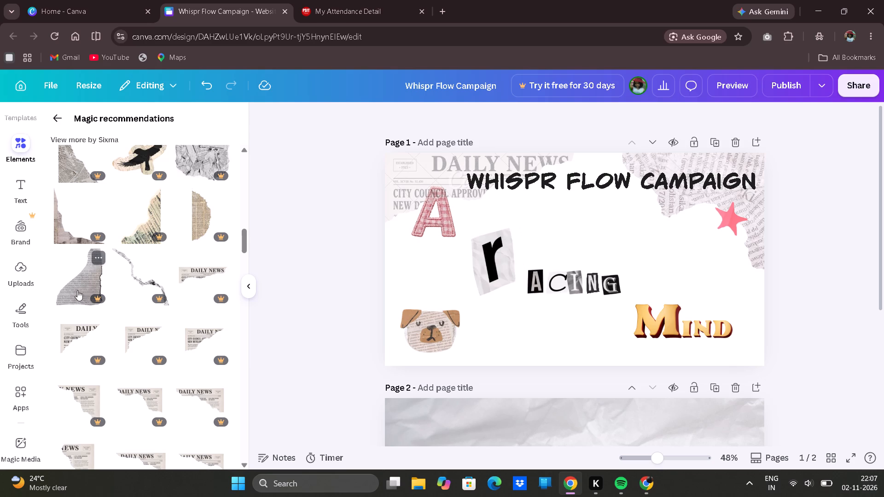
{"action": "scroll", "coordinate": [75, 353], "scroll_direction": "down", "scroll_amount": 3}
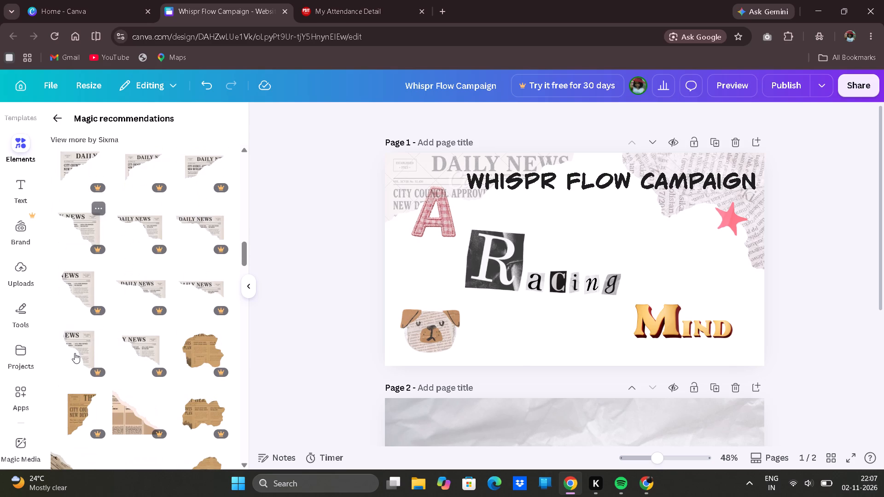
{"action": "scroll", "coordinate": [75, 353], "scroll_direction": "down", "scroll_amount": 2}
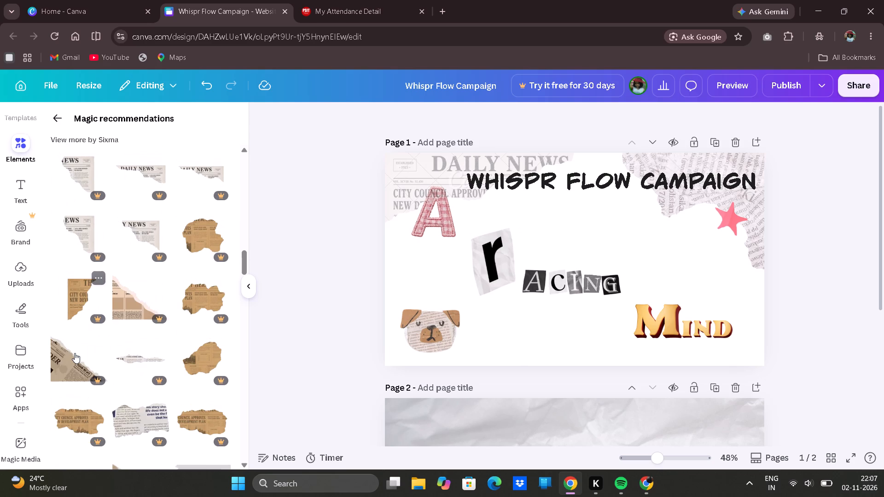
{"action": "scroll", "coordinate": [75, 353], "scroll_direction": "down", "scroll_amount": 1}
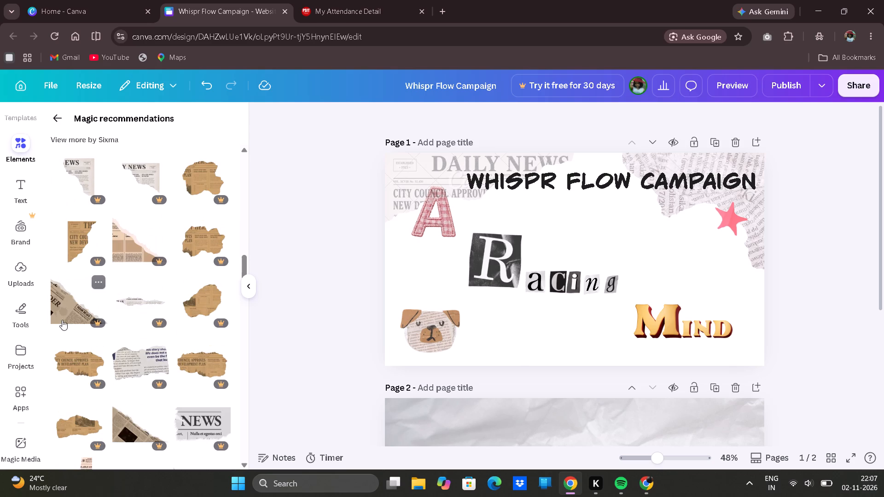
{"action": "left_click", "coordinate": [62, 313]}
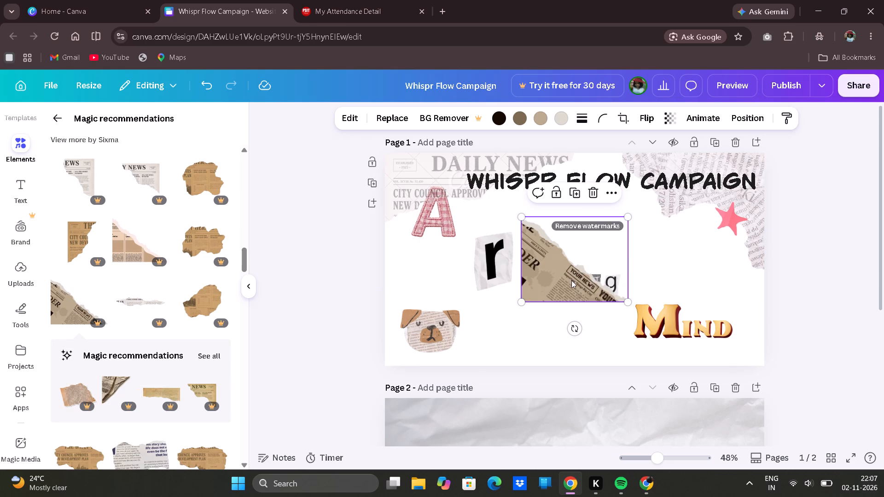
{"action": "left_click_drag", "start_coordinate": [571, 280], "coordinate": [706, 342]}
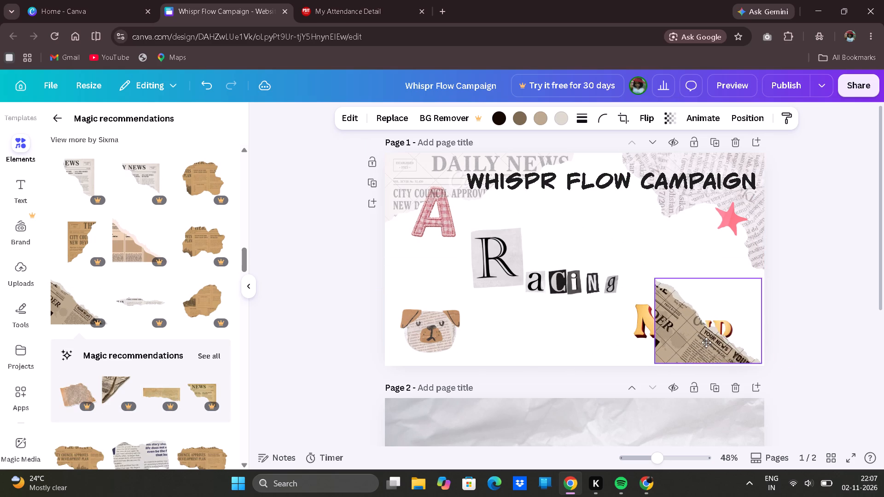
{"action": "left_click_drag", "start_coordinate": [706, 342], "coordinate": [711, 343]}
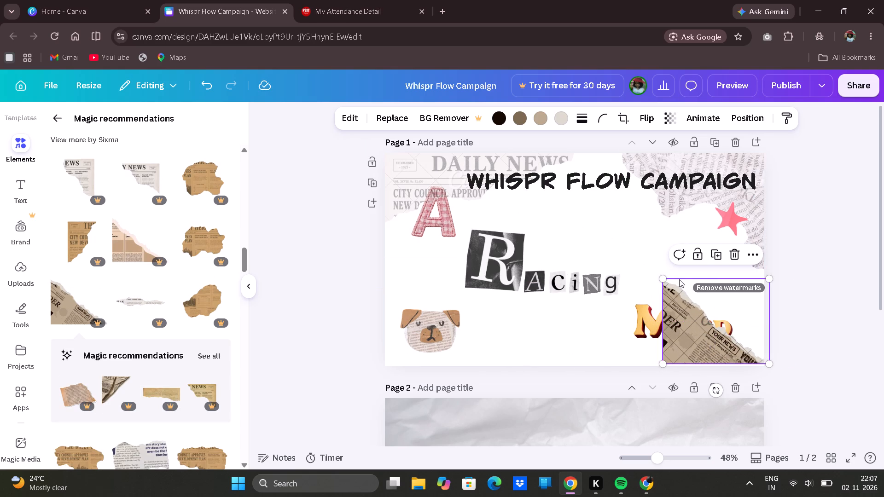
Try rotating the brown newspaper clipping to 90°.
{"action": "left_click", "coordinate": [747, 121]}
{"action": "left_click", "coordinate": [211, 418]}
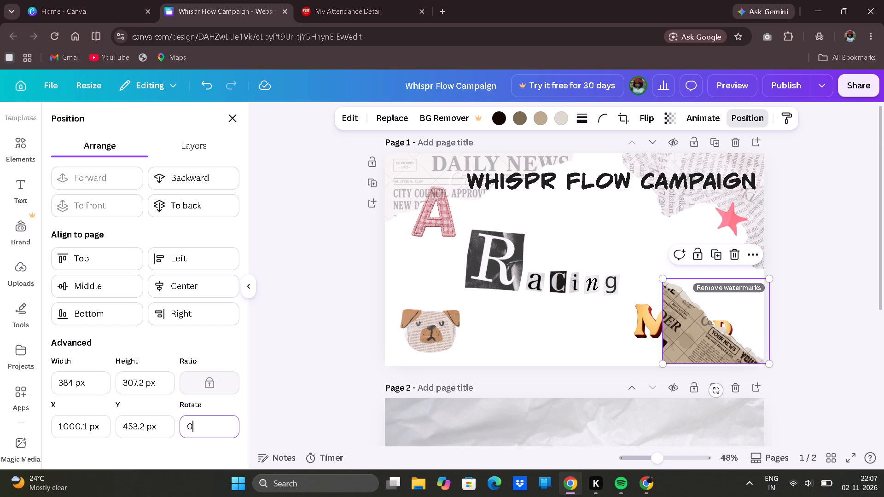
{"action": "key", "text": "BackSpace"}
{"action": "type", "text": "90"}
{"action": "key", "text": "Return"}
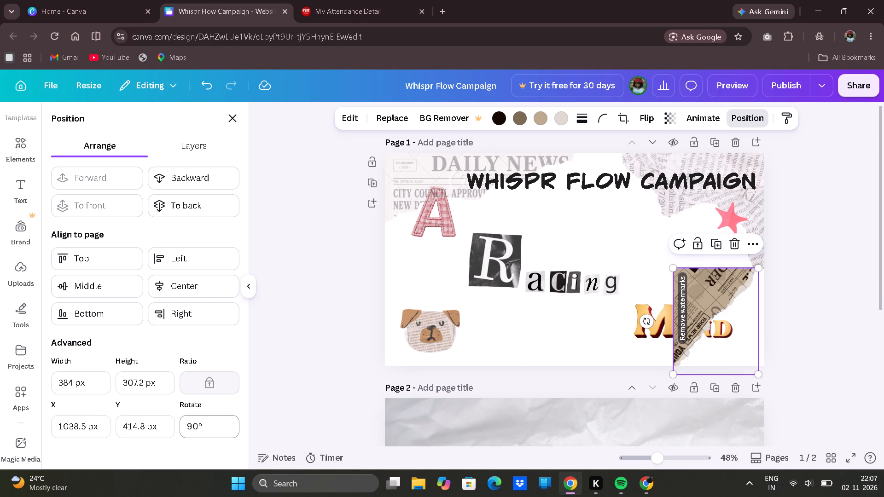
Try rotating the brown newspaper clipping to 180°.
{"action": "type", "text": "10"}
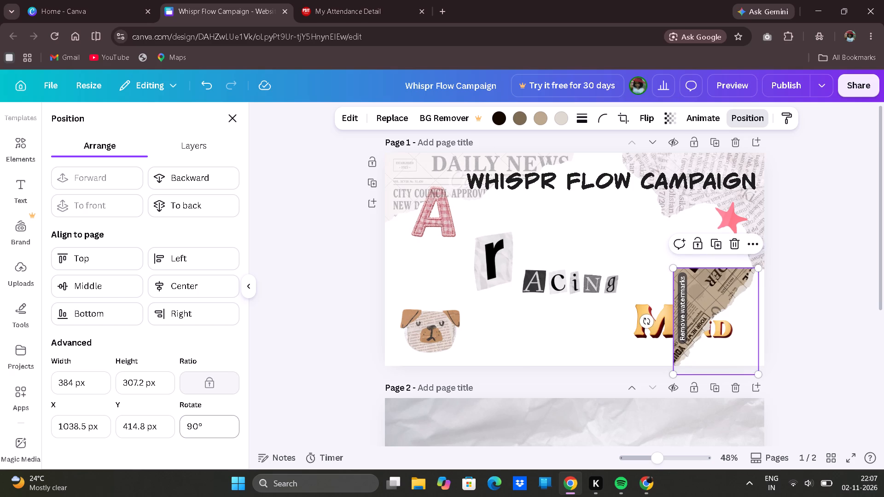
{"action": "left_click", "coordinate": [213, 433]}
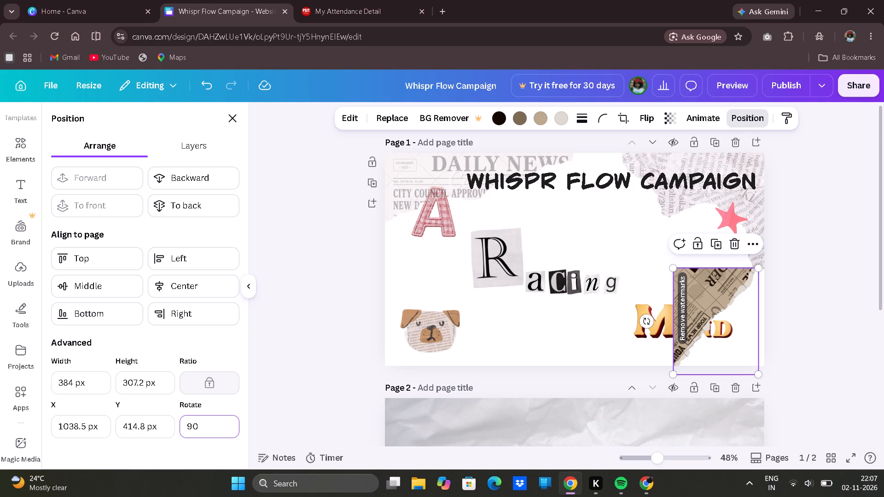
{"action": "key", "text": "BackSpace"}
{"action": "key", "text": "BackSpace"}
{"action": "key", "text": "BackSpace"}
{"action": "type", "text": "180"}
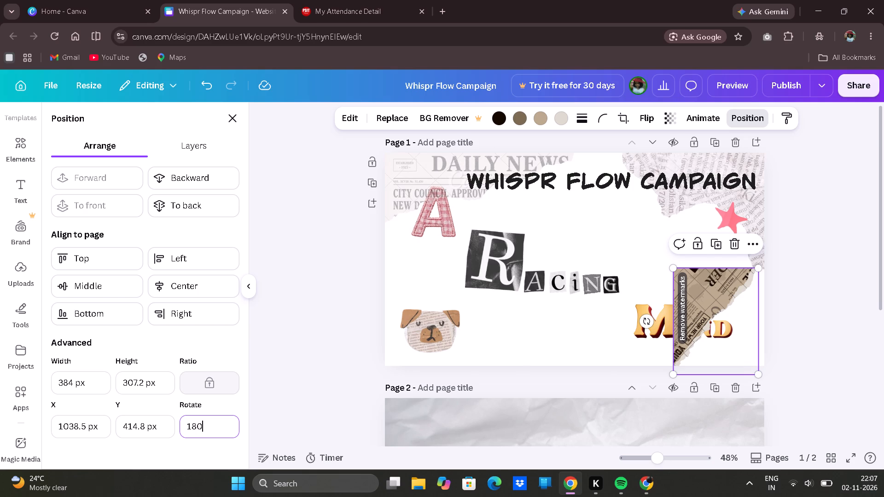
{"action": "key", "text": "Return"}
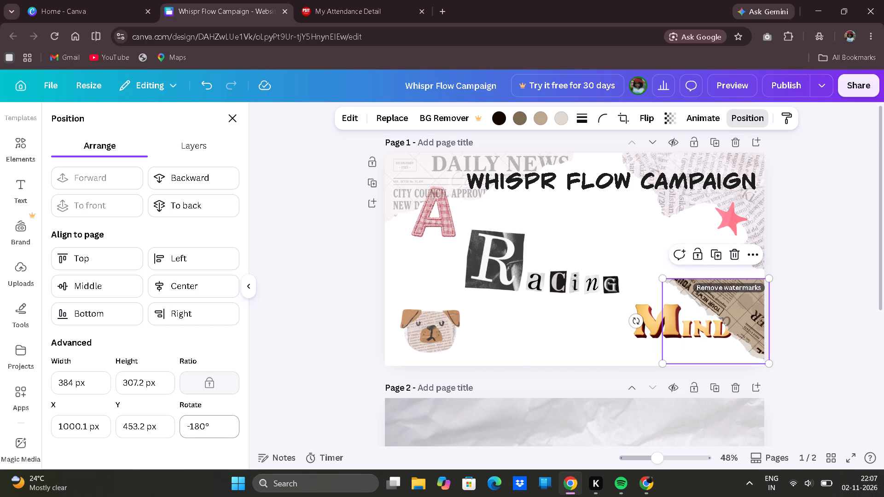
Set the brown newspaper clipping's rotation to 270° so its solid corner faces page 1's bottom-right corner.
{"action": "left_click", "coordinate": [216, 430]}
{"action": "key", "text": "BackSpace"}
{"action": "key", "text": "BackSpace"}
{"action": "key", "text": "BackSpace"}
{"action": "key", "text": "BackSpace"}
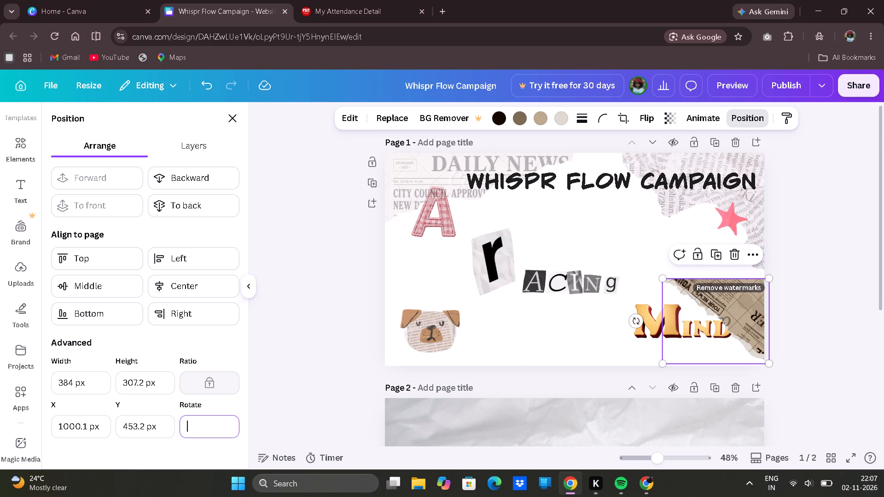
{"action": "key", "text": "BackSpace"}
{"action": "type", "text": "270"}
{"action": "key", "text": "Return"}
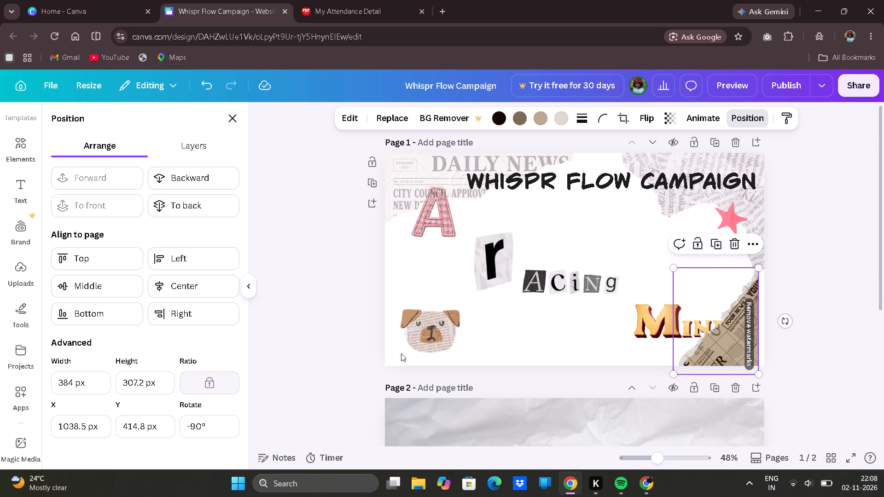
Move the brown newspaper clipping flush into page 1's bottom-right corner, at X 1070 px and Y 384 px.
{"action": "left_click_drag", "start_coordinate": [727, 351], "coordinate": [734, 347]}
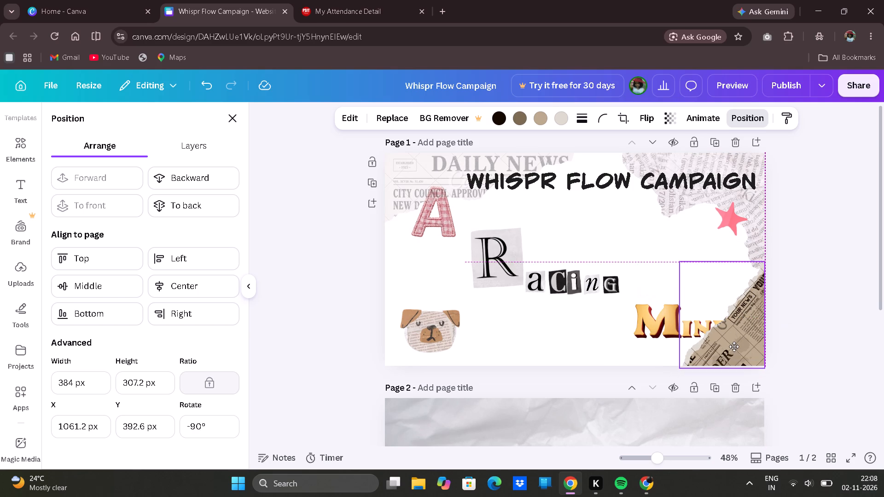
{"action": "left_click_drag", "start_coordinate": [734, 347], "coordinate": [732, 346]}
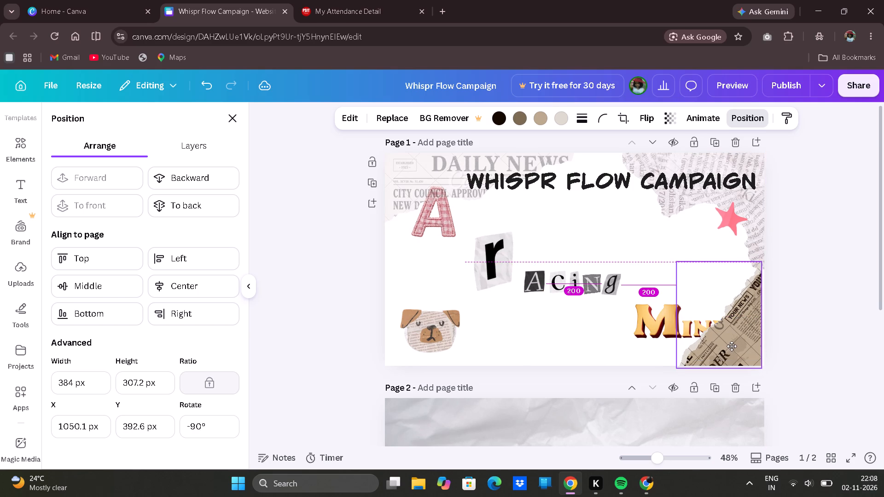
{"action": "left_click_drag", "start_coordinate": [732, 346], "coordinate": [734, 343]}
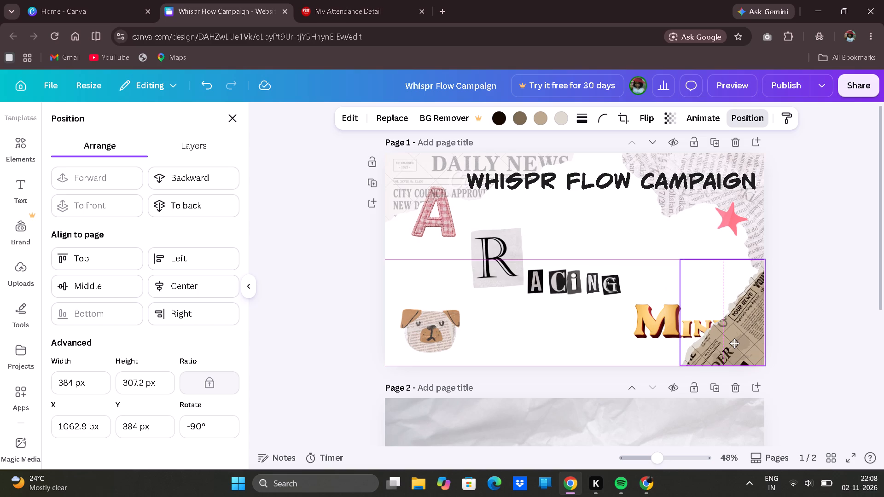
{"action": "left_click_drag", "start_coordinate": [734, 343], "coordinate": [736, 341]}
Send the brown newspaper clipping backward in the layer order until it lies behind the "Mind" lettering.
{"action": "right_click", "coordinate": [736, 341]}
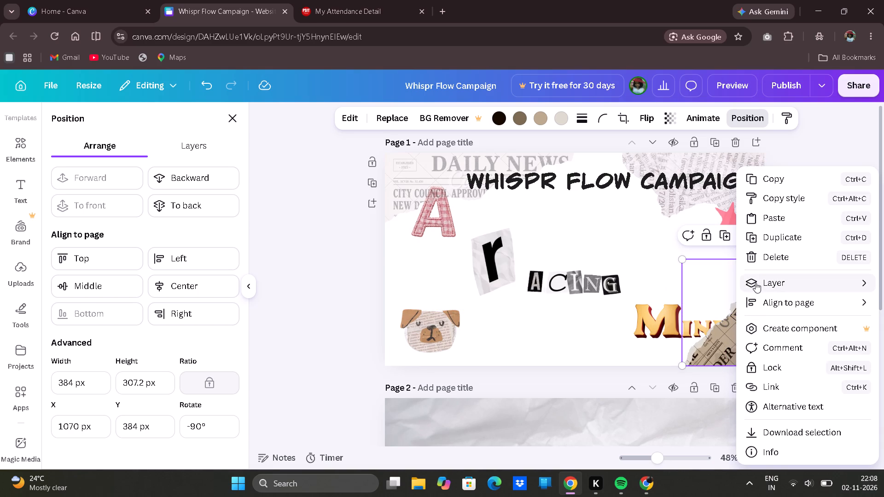
{"action": "left_click", "coordinate": [680, 326]}
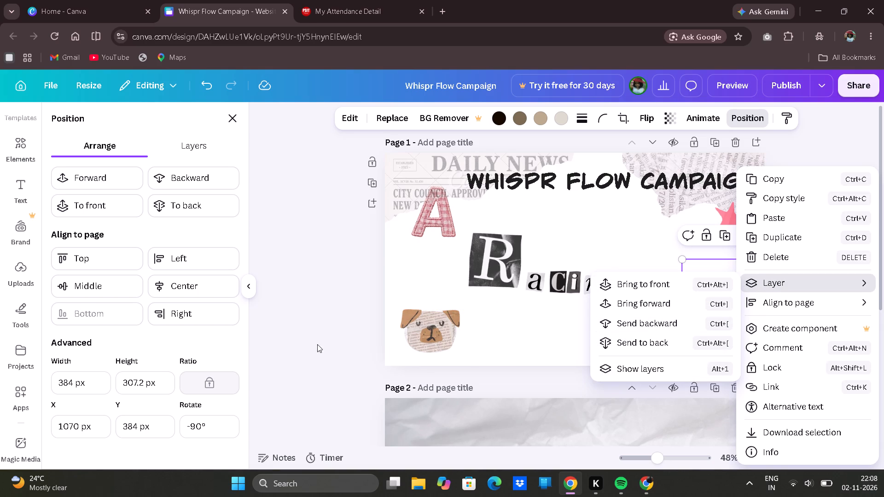
{"action": "left_click", "coordinate": [332, 329]}
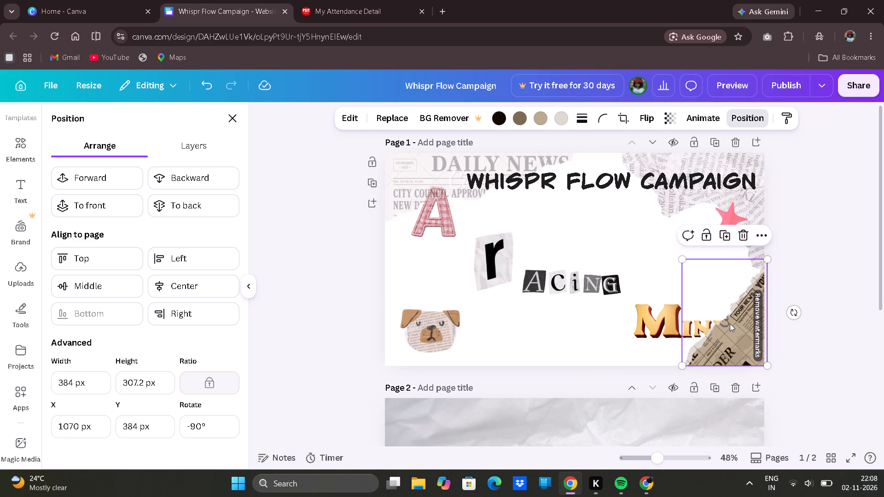
{"action": "right_click", "coordinate": [729, 326]}
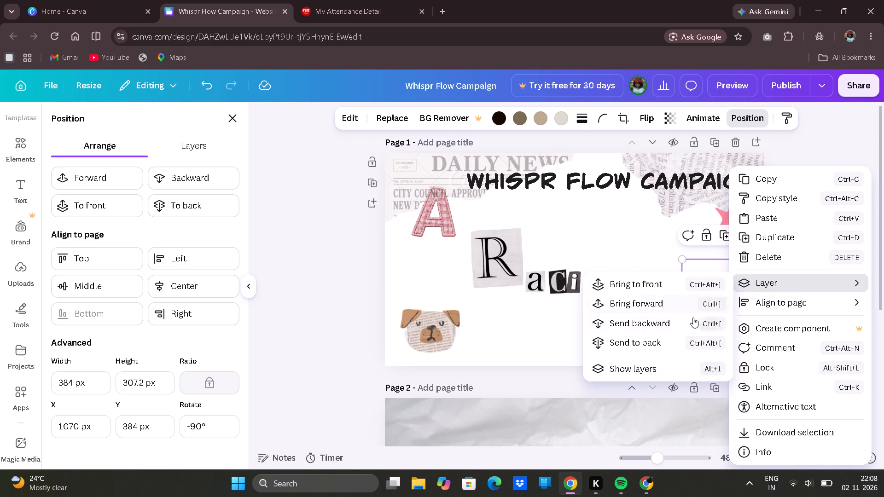
{"action": "left_click", "coordinate": [675, 326]}
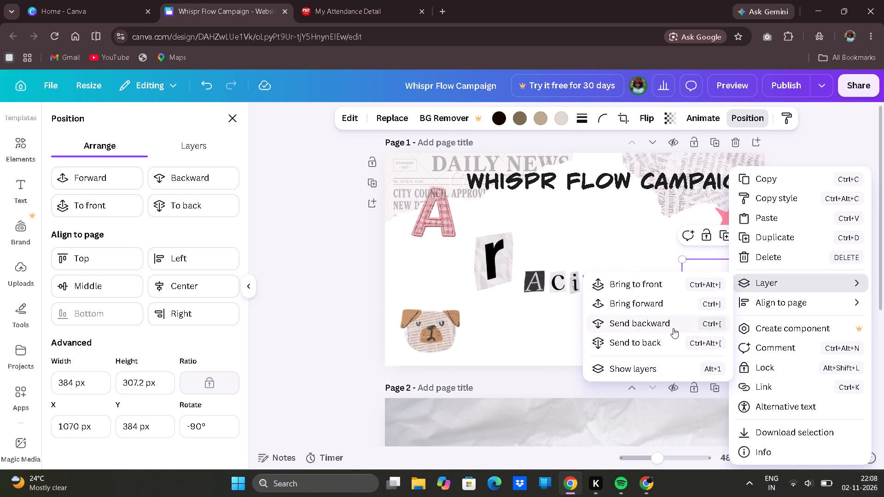
{"action": "left_click", "coordinate": [673, 328]}
{"action": "left_click", "coordinate": [319, 329]}
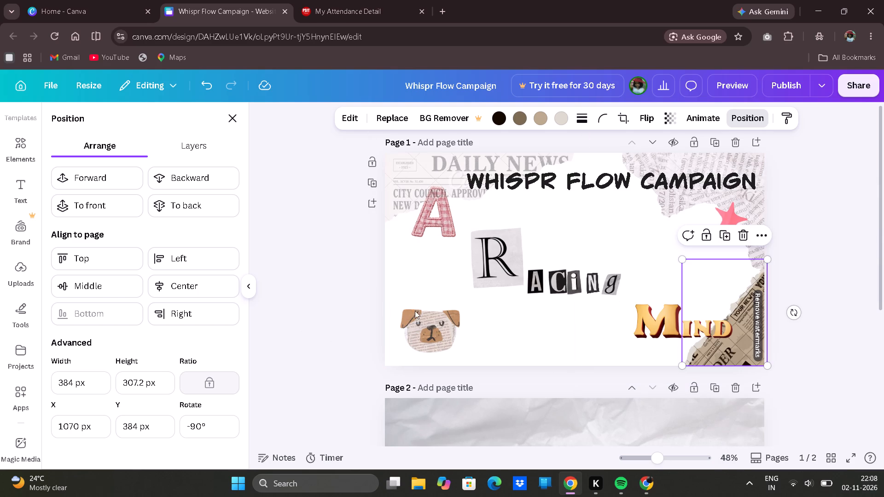
Lower the brown newspaper clipping's transparency value to below 59 so it looks faded, and deselect it.
{"action": "left_click", "coordinate": [672, 122]}
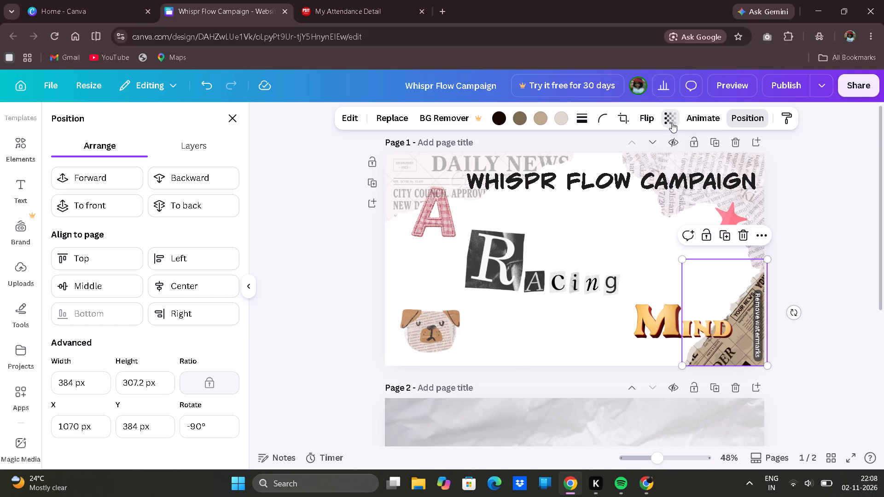
{"action": "left_click_drag", "start_coordinate": [684, 164], "coordinate": [661, 170]}
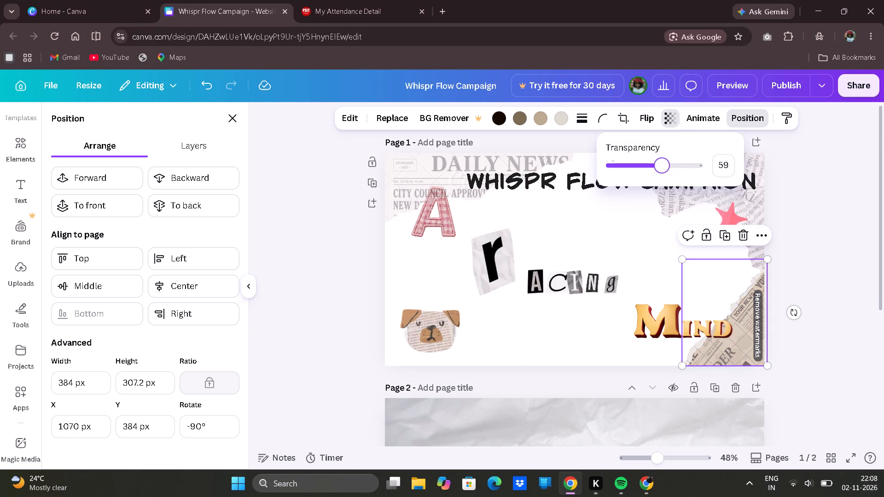
{"action": "left_click_drag", "start_coordinate": [661, 170], "coordinate": [648, 173]}
{"action": "left_click", "coordinate": [833, 239]}
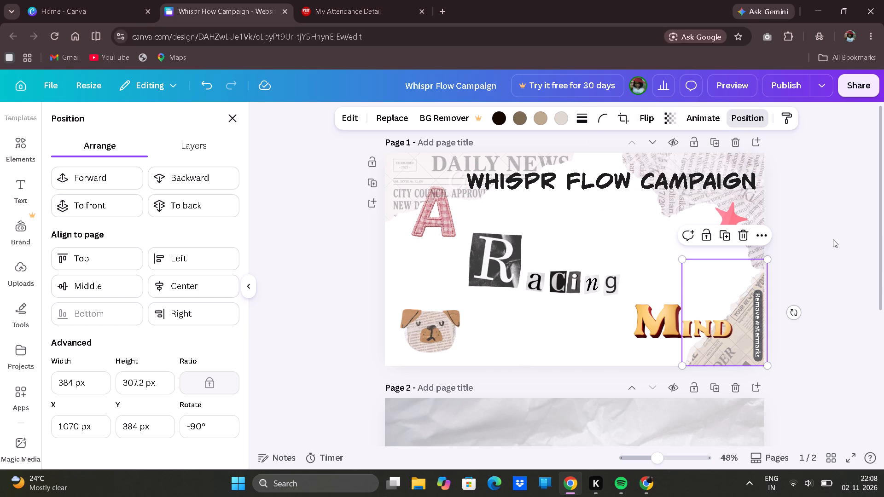
{"action": "left_click", "coordinate": [834, 243]}
{"action": "left_click", "coordinate": [834, 243]}
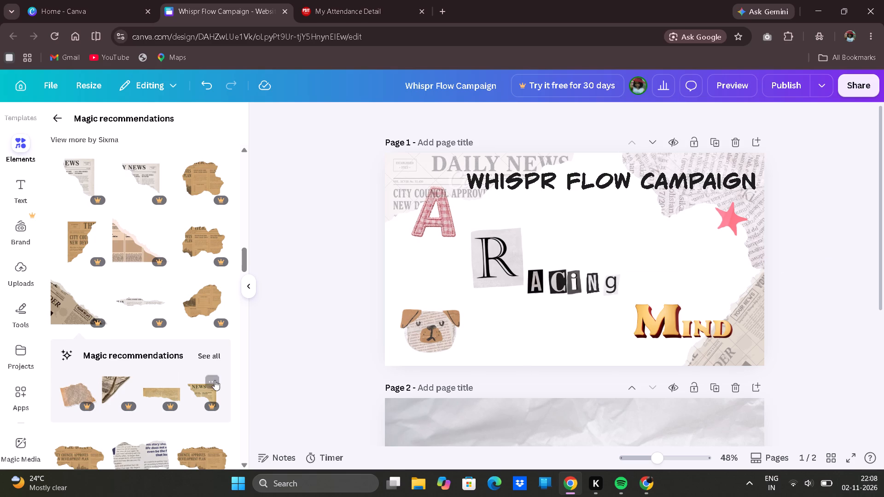
Browse the full set of Magic recommendations for another torn newspaper or paper-cutout graphic that suits page 1.
{"action": "left_click", "coordinate": [215, 355]}
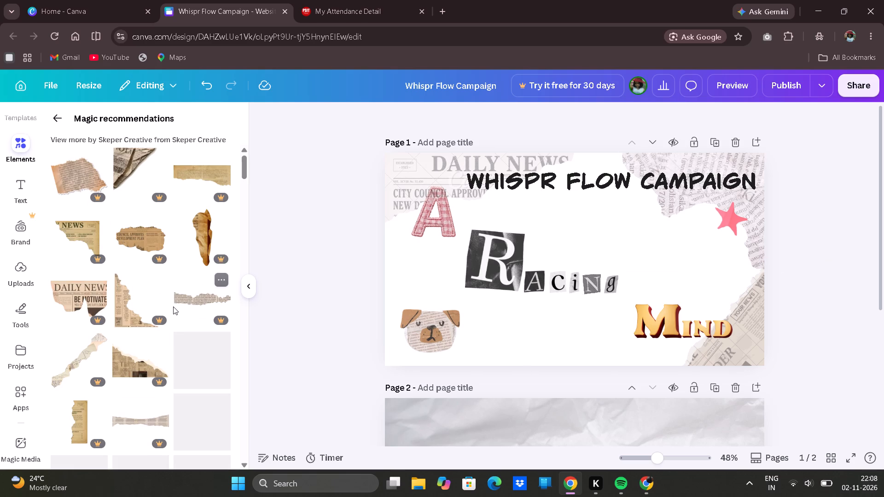
{"action": "scroll", "coordinate": [122, 370], "scroll_direction": "down", "scroll_amount": 1}
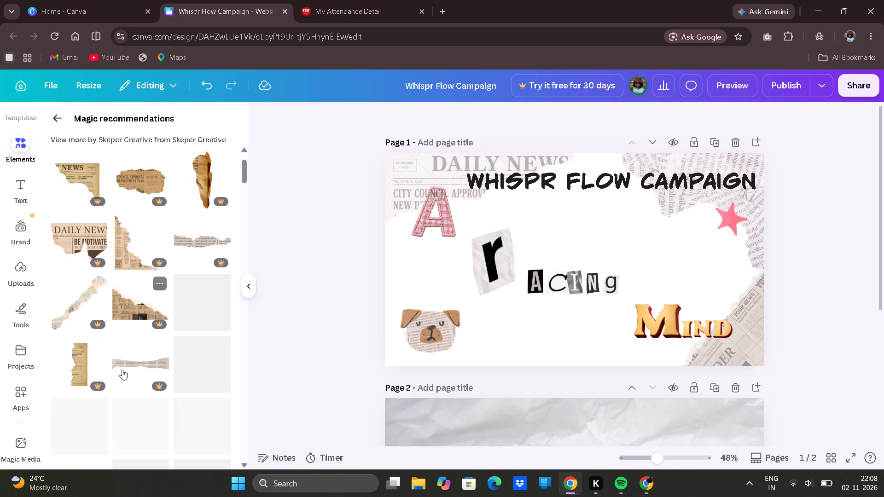
{"action": "scroll", "coordinate": [122, 370], "scroll_direction": "down", "scroll_amount": 2}
{"action": "scroll", "coordinate": [125, 284], "scroll_direction": "down", "scroll_amount": 2}
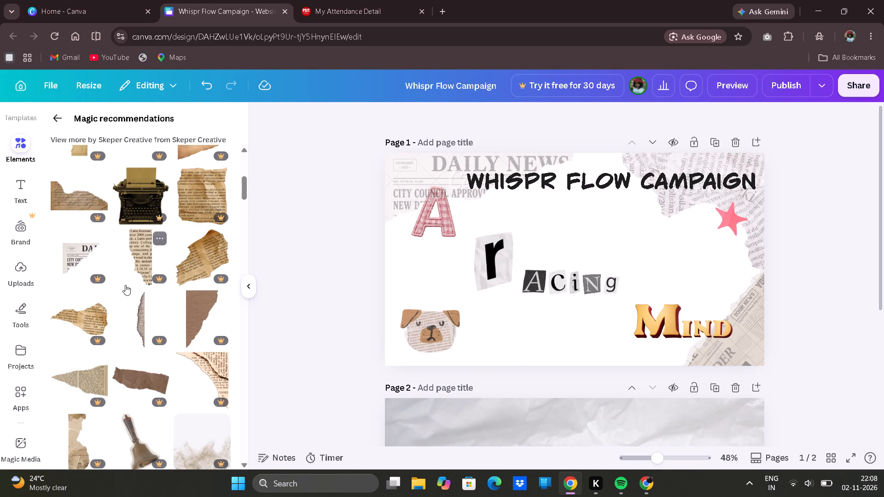
{"action": "scroll", "coordinate": [126, 285], "scroll_direction": "down", "scroll_amount": 5}
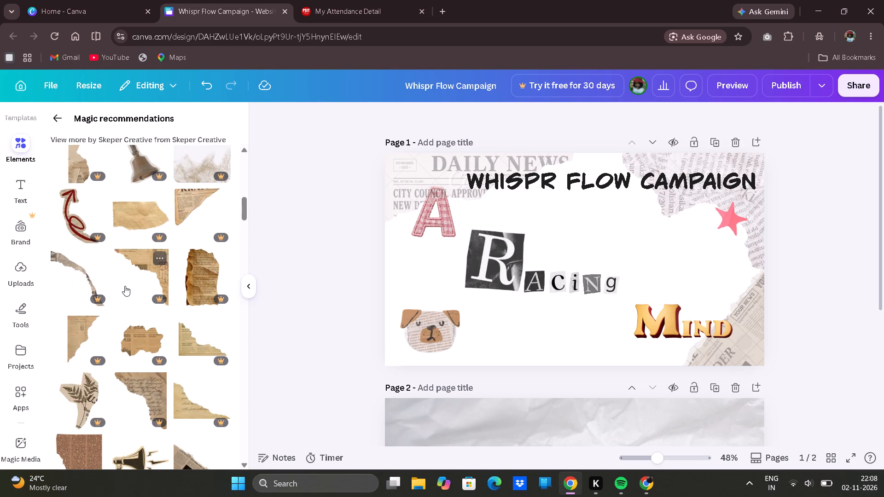
{"action": "scroll", "coordinate": [122, 287], "scroll_direction": "down", "scroll_amount": 4}
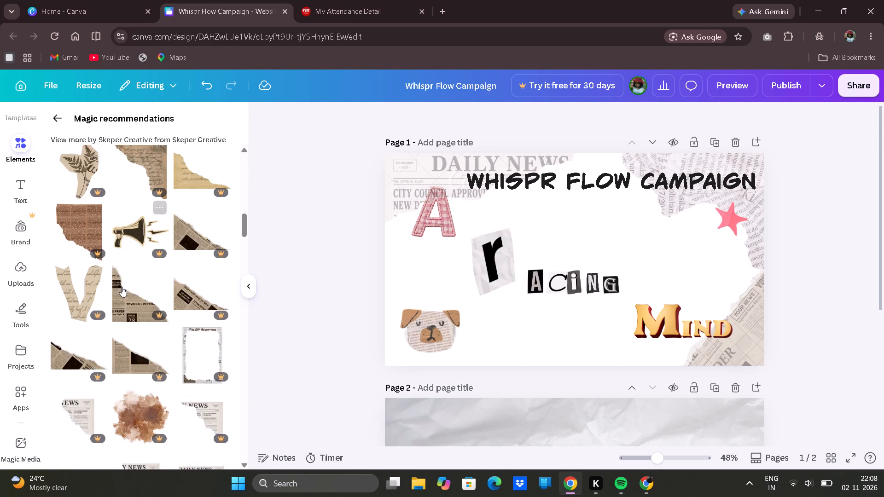
{"action": "scroll", "coordinate": [122, 287], "scroll_direction": "down", "scroll_amount": 5}
{"action": "scroll", "coordinate": [121, 287], "scroll_direction": "up", "scroll_amount": 1}
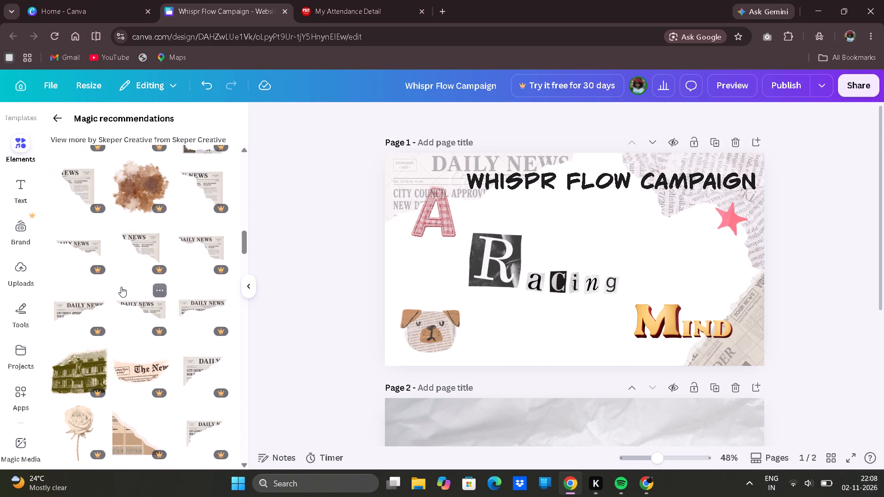
{"action": "scroll", "coordinate": [121, 287], "scroll_direction": "down", "scroll_amount": 3}
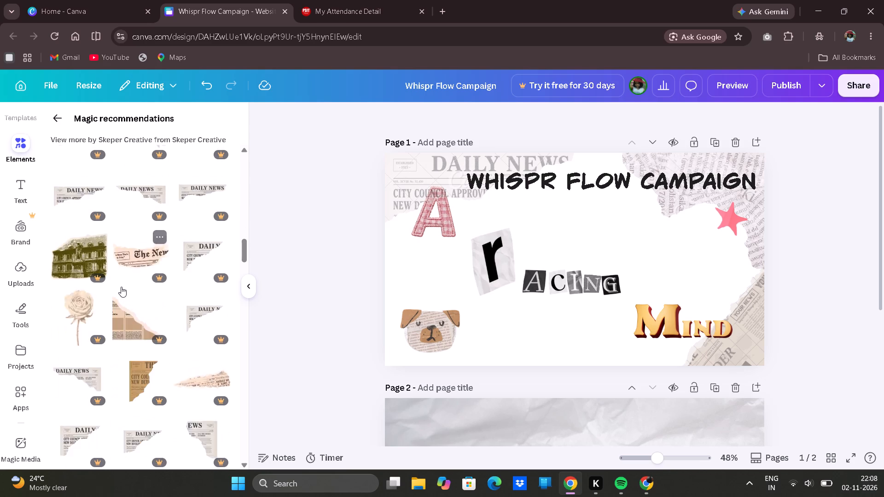
{"action": "scroll", "coordinate": [121, 287], "scroll_direction": "down", "scroll_amount": 1}
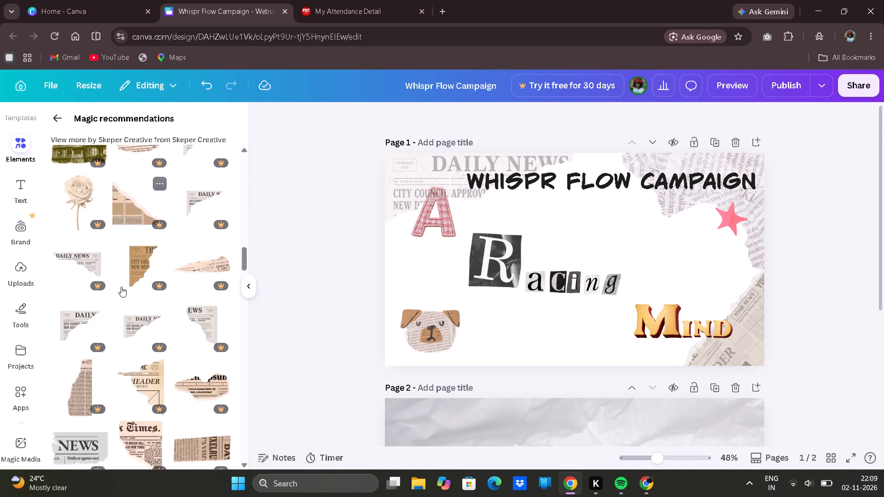
{"action": "scroll", "coordinate": [121, 287], "scroll_direction": "down", "scroll_amount": 6}
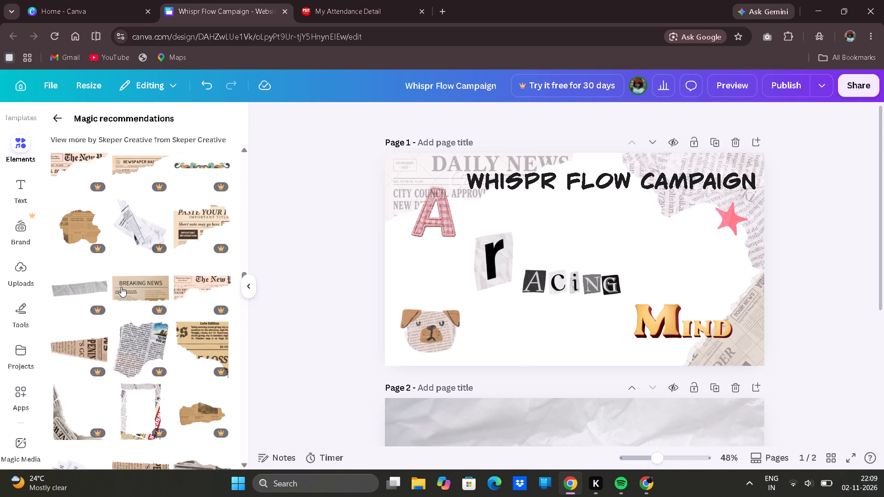
{"action": "scroll", "coordinate": [121, 287], "scroll_direction": "down", "scroll_amount": 3}
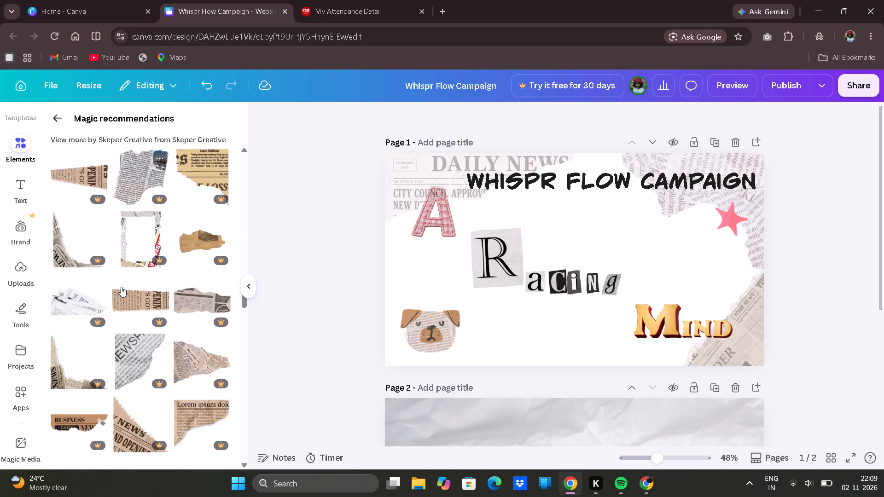
{"action": "scroll", "coordinate": [121, 287], "scroll_direction": "up", "scroll_amount": 1}
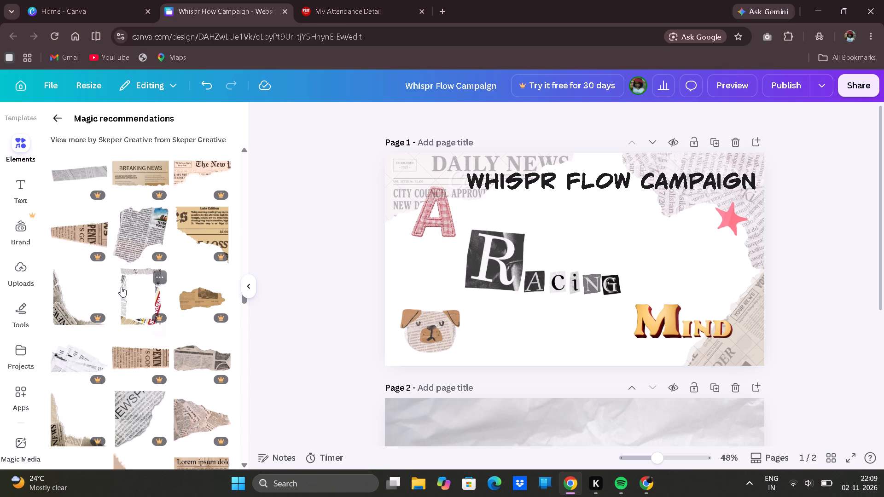
{"action": "scroll", "coordinate": [121, 287], "scroll_direction": "down", "scroll_amount": 1}
{"action": "right_click", "coordinate": [121, 287]}
{"action": "scroll", "coordinate": [121, 287], "scroll_direction": "down", "scroll_amount": 1}
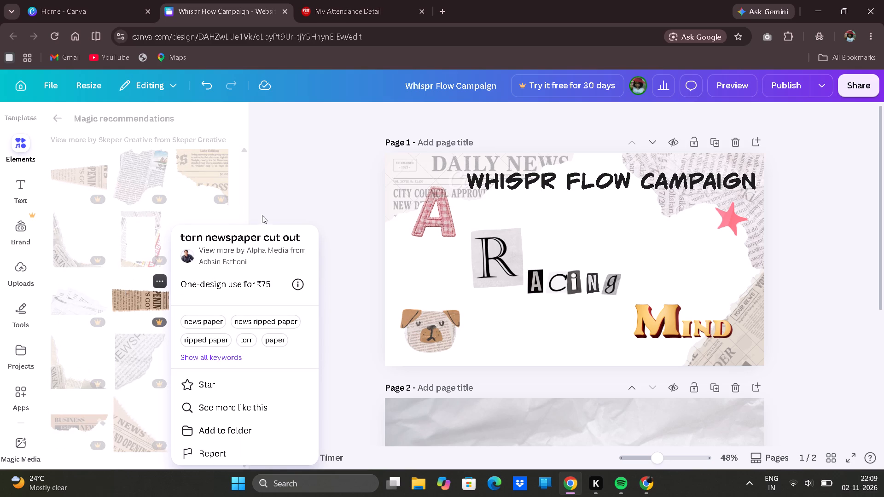
{"action": "left_click", "coordinate": [297, 195]}
{"action": "scroll", "coordinate": [151, 305], "scroll_direction": "down", "scroll_amount": 1}
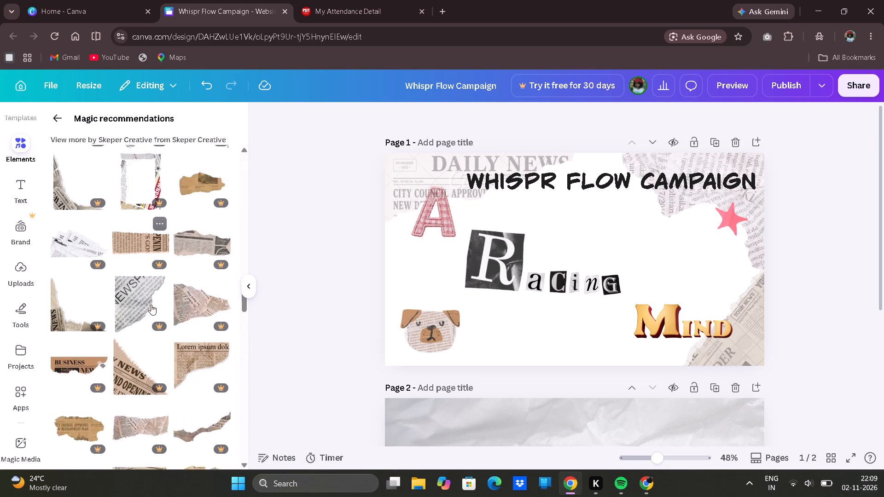
{"action": "scroll", "coordinate": [151, 305], "scroll_direction": "down", "scroll_amount": 3}
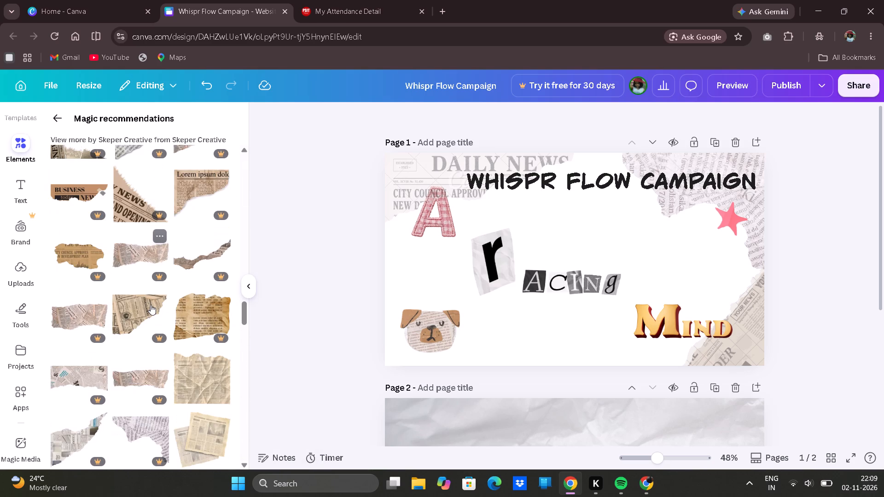
{"action": "scroll", "coordinate": [151, 305], "scroll_direction": "down", "scroll_amount": 2}
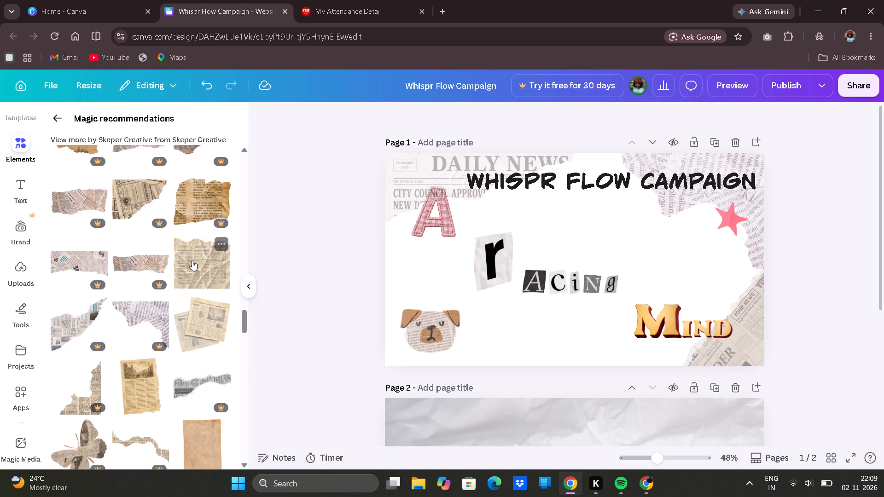
{"action": "scroll", "coordinate": [192, 260], "scroll_direction": "down", "scroll_amount": 3}
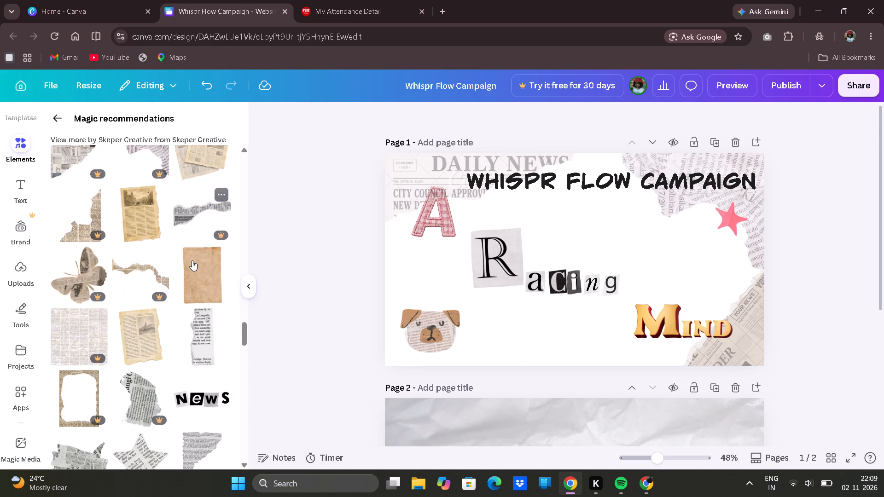
{"action": "scroll", "coordinate": [192, 260], "scroll_direction": "down", "scroll_amount": 4}
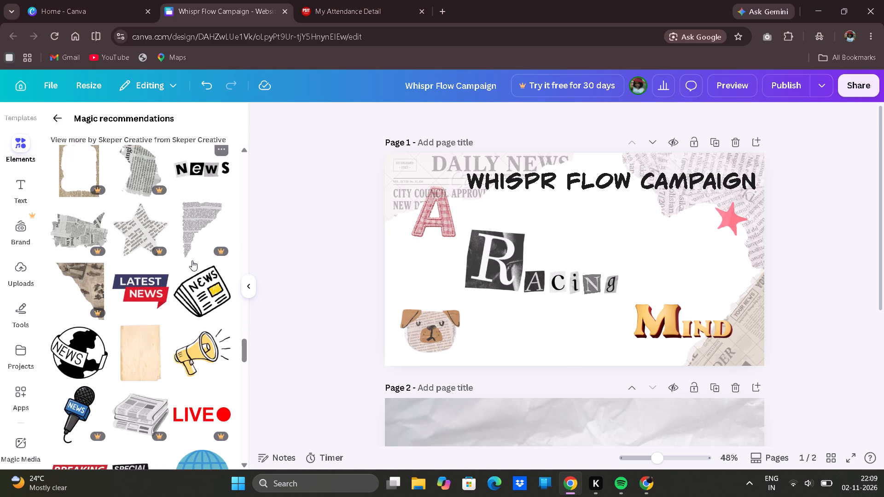
{"action": "scroll", "coordinate": [192, 260], "scroll_direction": "down", "scroll_amount": 7}
{"action": "scroll", "coordinate": [192, 260], "scroll_direction": "up", "scroll_amount": 1}
{"action": "scroll", "coordinate": [192, 260], "scroll_direction": "down", "scroll_amount": 1}
{"action": "scroll", "coordinate": [192, 260], "scroll_direction": "up", "scroll_amount": 1}
{"action": "scroll", "coordinate": [192, 260], "scroll_direction": "down", "scroll_amount": 1}
{"action": "scroll", "coordinate": [192, 260], "scroll_direction": "up", "scroll_amount": 14}
{"action": "scroll", "coordinate": [192, 260], "scroll_direction": "down", "scroll_amount": 1}
{"action": "scroll", "coordinate": [192, 260], "scroll_direction": "up", "scroll_amount": 2}
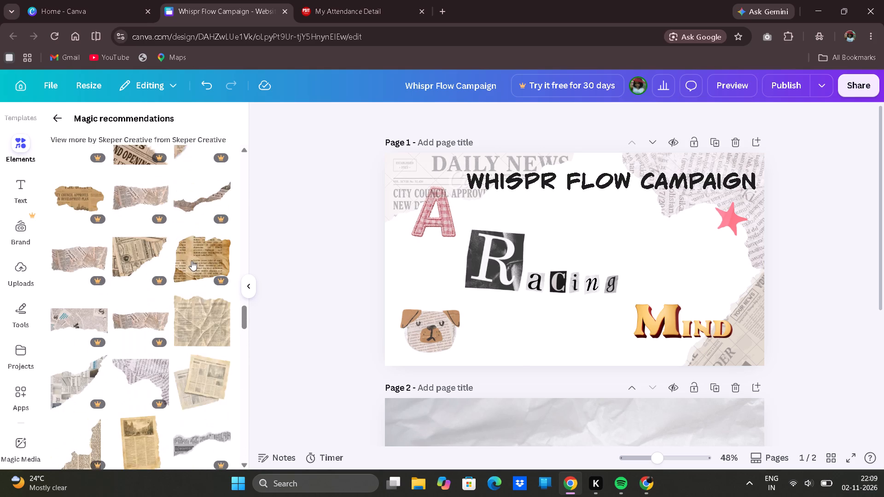
{"action": "scroll", "coordinate": [192, 260], "scroll_direction": "up", "scroll_amount": 2}
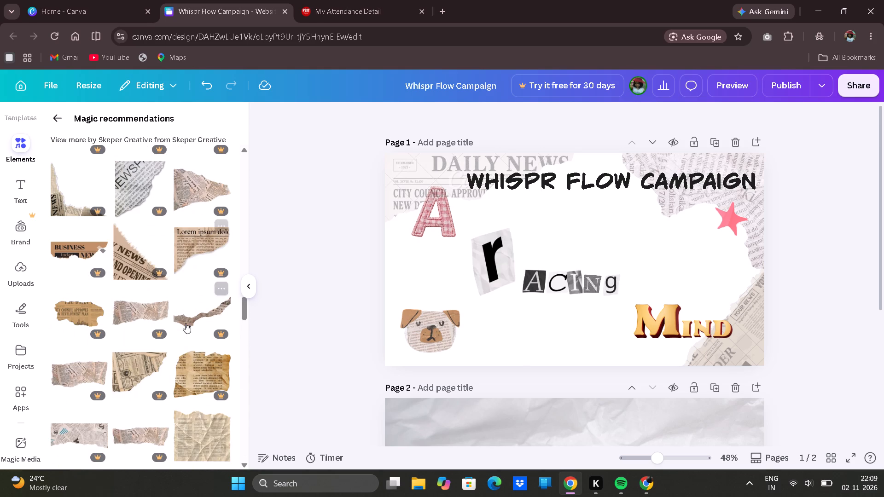
{"action": "scroll", "coordinate": [177, 289], "scroll_direction": "up", "scroll_amount": 5}
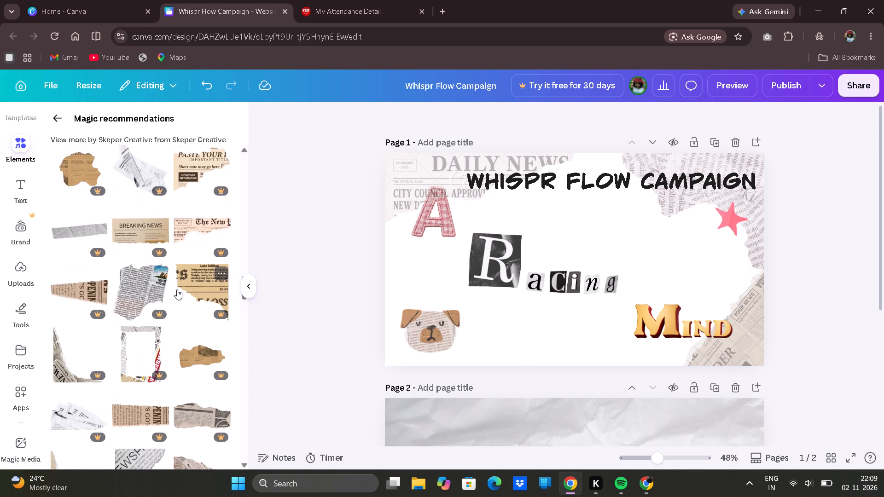
{"action": "scroll", "coordinate": [176, 289], "scroll_direction": "up", "scroll_amount": 2}
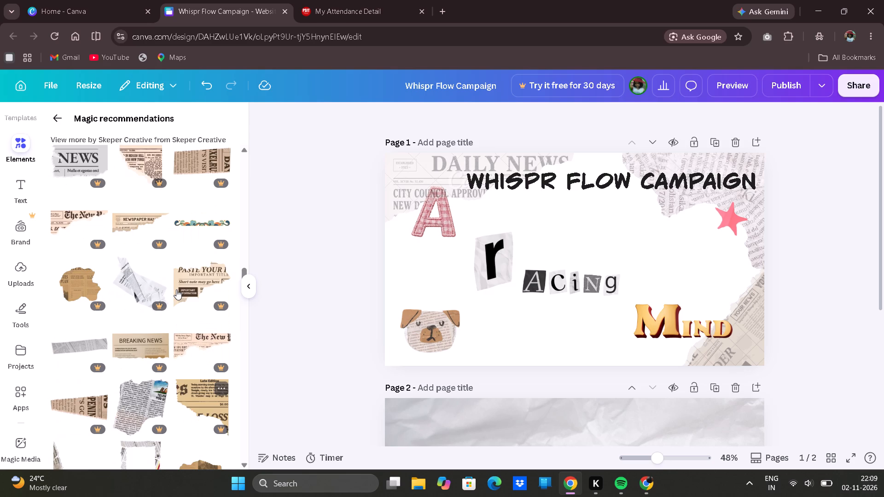
{"action": "scroll", "coordinate": [176, 289], "scroll_direction": "up", "scroll_amount": 1}
{"action": "scroll", "coordinate": [176, 289], "scroll_direction": "down", "scroll_amount": 1}
{"action": "scroll", "coordinate": [176, 289], "scroll_direction": "up", "scroll_amount": 1}
{"action": "scroll", "coordinate": [176, 289], "scroll_direction": "down", "scroll_amount": 1}
{"action": "scroll", "coordinate": [176, 289], "scroll_direction": "up", "scroll_amount": 1}
{"action": "scroll", "coordinate": [176, 289], "scroll_direction": "down", "scroll_amount": 1}
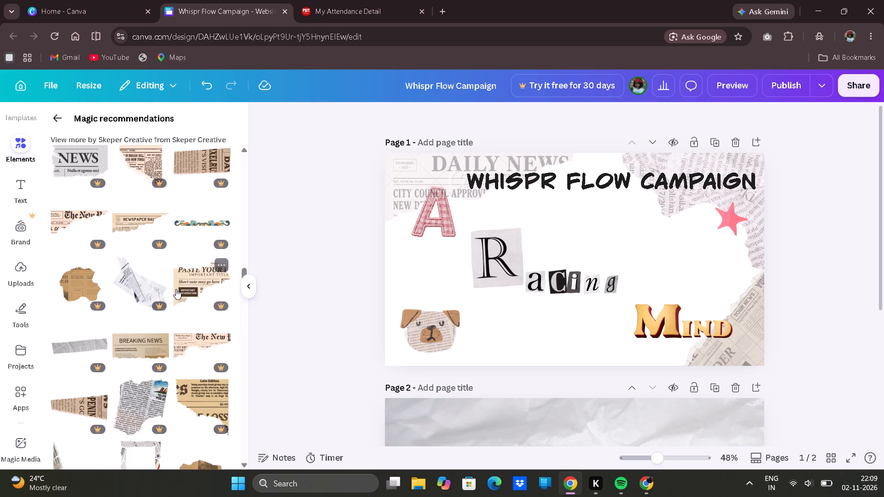
Look back through the Magic recommendations for another torn newspaper corner piece that suits page 1.
{"action": "scroll", "coordinate": [176, 289], "scroll_direction": "up", "scroll_amount": 3}
{"action": "scroll", "coordinate": [176, 289], "scroll_direction": "down", "scroll_amount": 1}
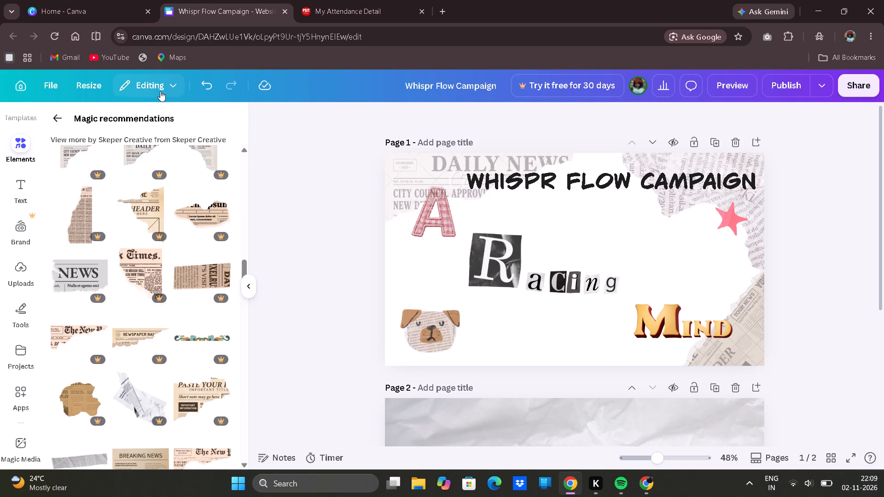
{"action": "scroll", "coordinate": [132, 256], "scroll_direction": "up", "scroll_amount": 1}
{"action": "scroll", "coordinate": [132, 256], "scroll_direction": "down", "scroll_amount": 1}
{"action": "scroll", "coordinate": [132, 256], "scroll_direction": "up", "scroll_amount": 1}
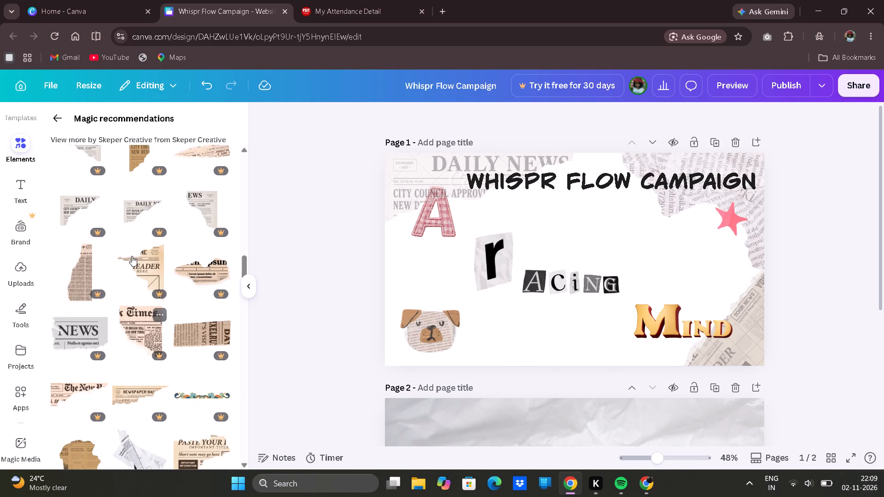
{"action": "scroll", "coordinate": [132, 255], "scroll_direction": "down", "scroll_amount": 1}
{"action": "scroll", "coordinate": [132, 255], "scroll_direction": "up", "scroll_amount": 3}
{"action": "scroll", "coordinate": [132, 255], "scroll_direction": "down", "scroll_amount": 1}
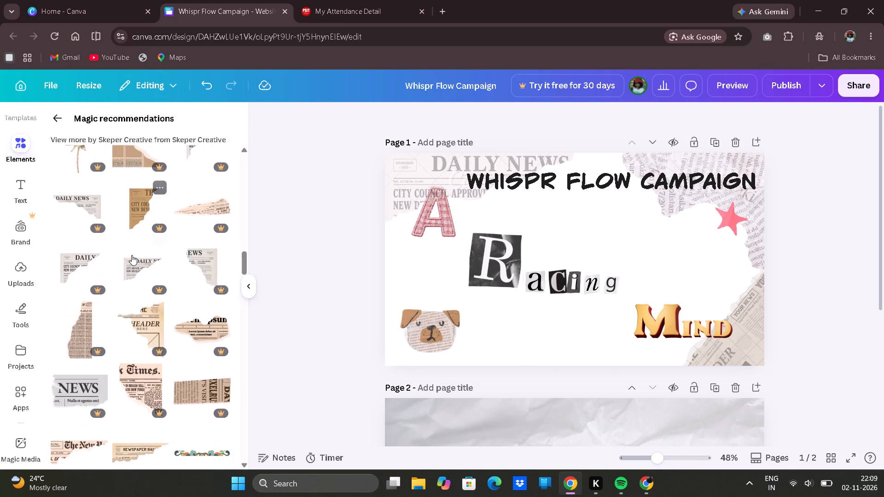
{"action": "scroll", "coordinate": [132, 255], "scroll_direction": "up", "scroll_amount": 4}
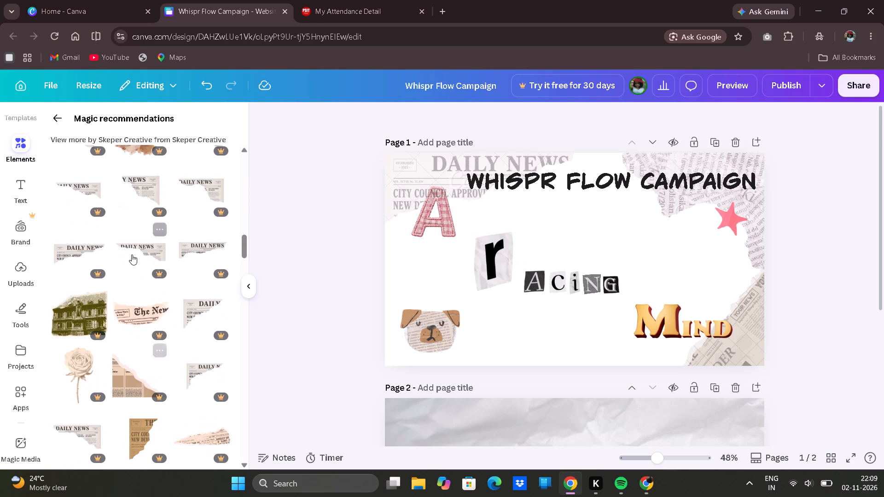
{"action": "scroll", "coordinate": [132, 254], "scroll_direction": "up", "scroll_amount": 3}
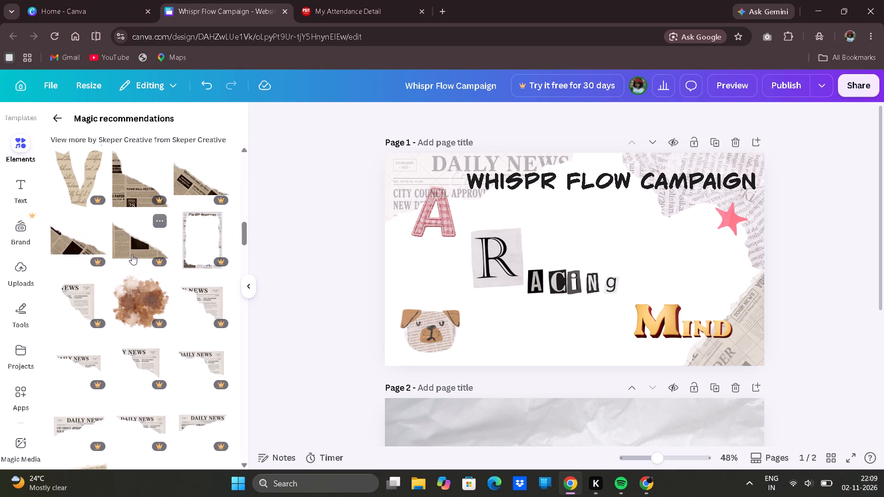
{"action": "scroll", "coordinate": [132, 254], "scroll_direction": "down", "scroll_amount": 1}
{"action": "scroll", "coordinate": [132, 254], "scroll_direction": "up", "scroll_amount": 1}
{"action": "scroll", "coordinate": [132, 254], "scroll_direction": "down", "scroll_amount": 1}
{"action": "scroll", "coordinate": [132, 254], "scroll_direction": "up", "scroll_amount": 1}
{"action": "scroll", "coordinate": [132, 254], "scroll_direction": "down", "scroll_amount": 1}
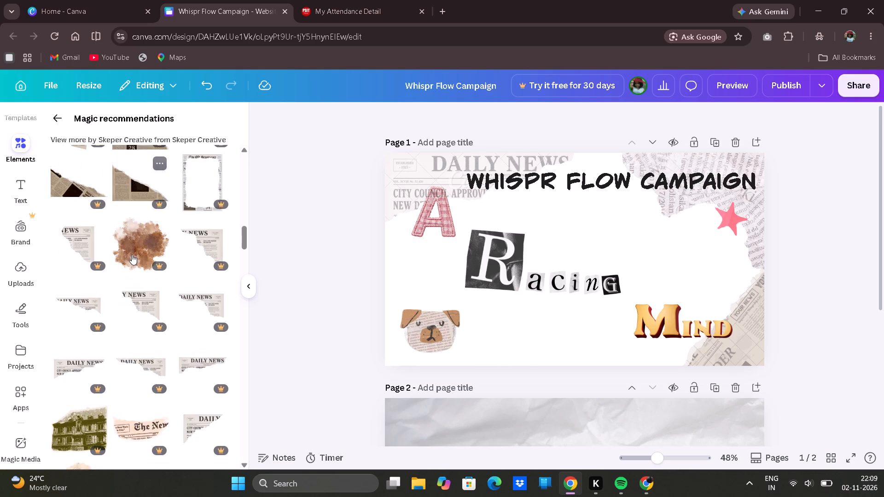
{"action": "scroll", "coordinate": [132, 254], "scroll_direction": "up", "scroll_amount": 4}
{"action": "scroll", "coordinate": [132, 254], "scroll_direction": "down", "scroll_amount": 1}
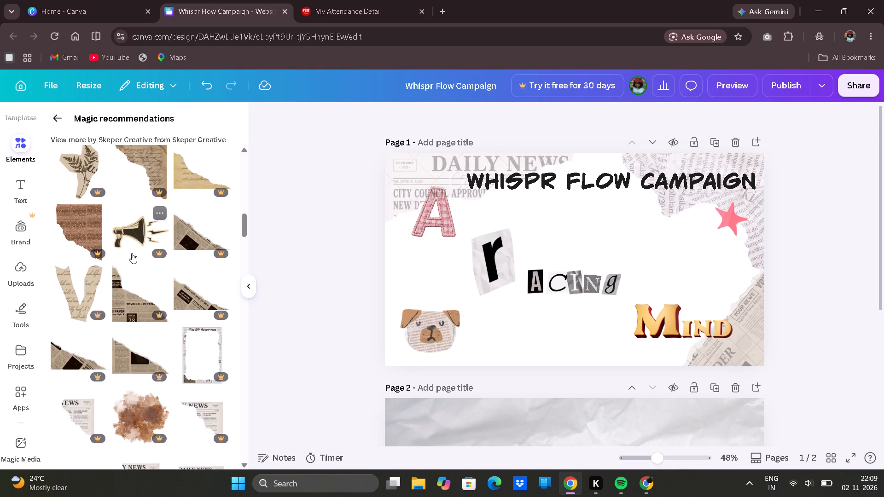
{"action": "scroll", "coordinate": [132, 253], "scroll_direction": "up", "scroll_amount": 2}
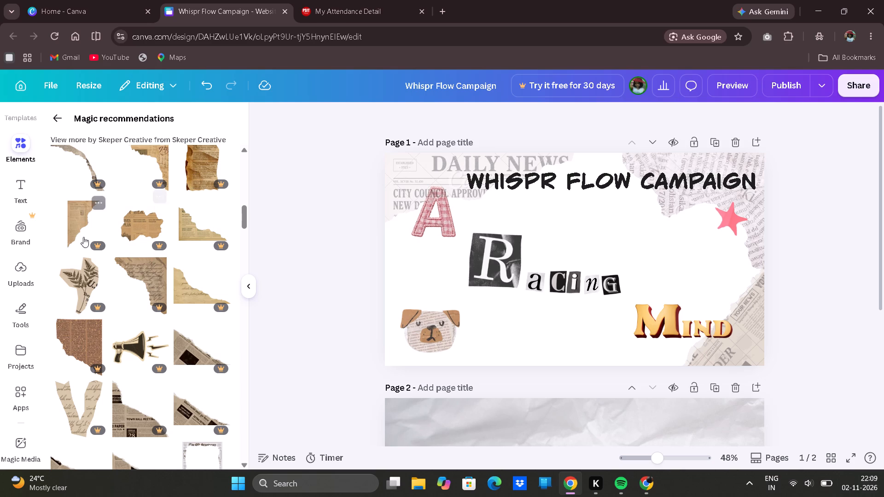
Add the brown torn newspaper corner graphic to page 1 and place it against the page's left edge, below the letter "A".
{"action": "left_click", "coordinate": [69, 231]}
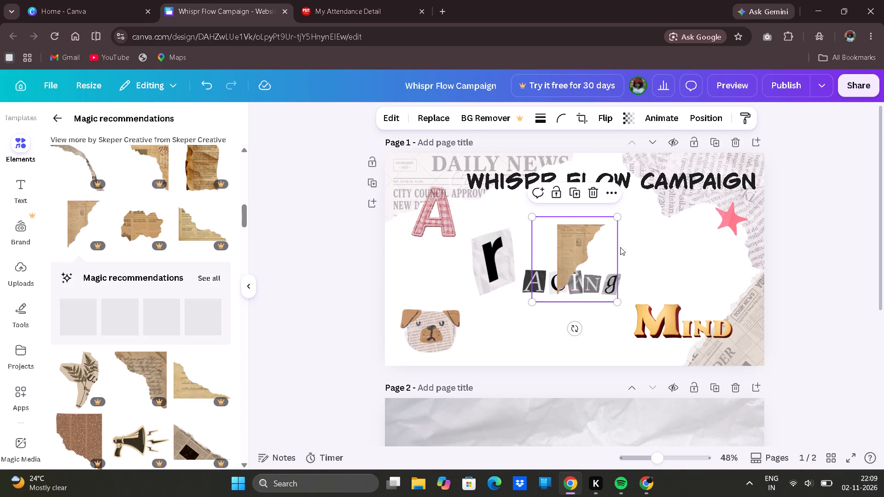
{"action": "left_click_drag", "start_coordinate": [583, 245], "coordinate": [406, 284]}
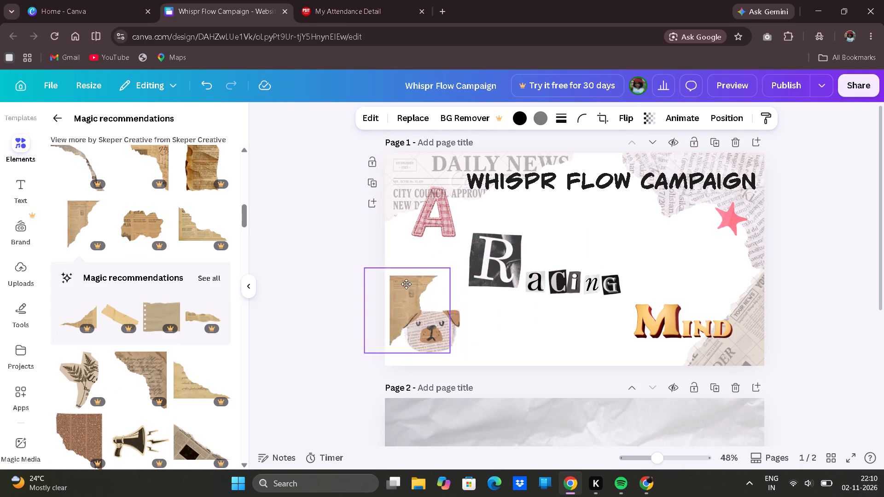
{"action": "left_click_drag", "start_coordinate": [406, 284], "coordinate": [403, 268]}
Move the newspaper dog face out of page 1's bottom-left area to just left of the "Mind" lettering.
{"action": "left_click_drag", "start_coordinate": [441, 339], "coordinate": [521, 287]}
{"action": "left_click_drag", "start_coordinate": [543, 270], "coordinate": [643, 233]}
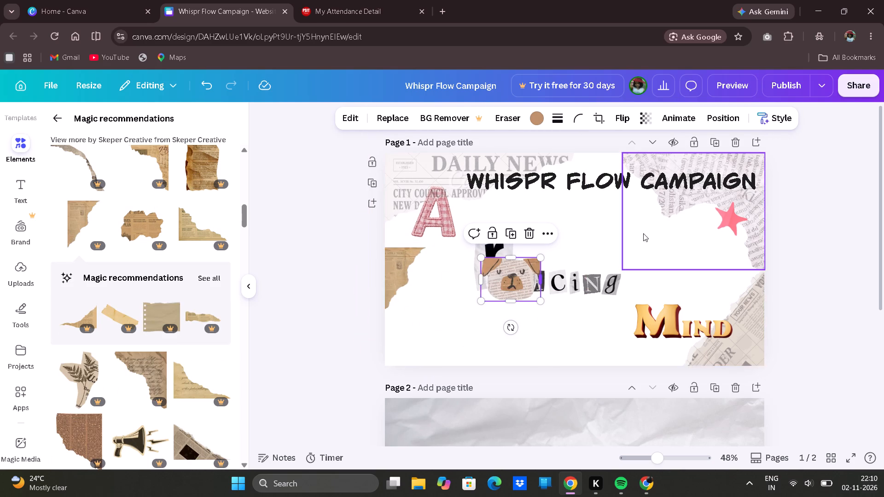
{"action": "left_click_drag", "start_coordinate": [643, 233], "coordinate": [583, 268]}
{"action": "left_click_drag", "start_coordinate": [504, 284], "coordinate": [623, 343]}
{"action": "left_click_drag", "start_coordinate": [623, 343], "coordinate": [567, 336]}
Move the new brown torn corner graphic down into page 1's bottom-left corner, at about X -96 px and Y 507 px.
{"action": "left_click_drag", "start_coordinate": [407, 273], "coordinate": [430, 320]}
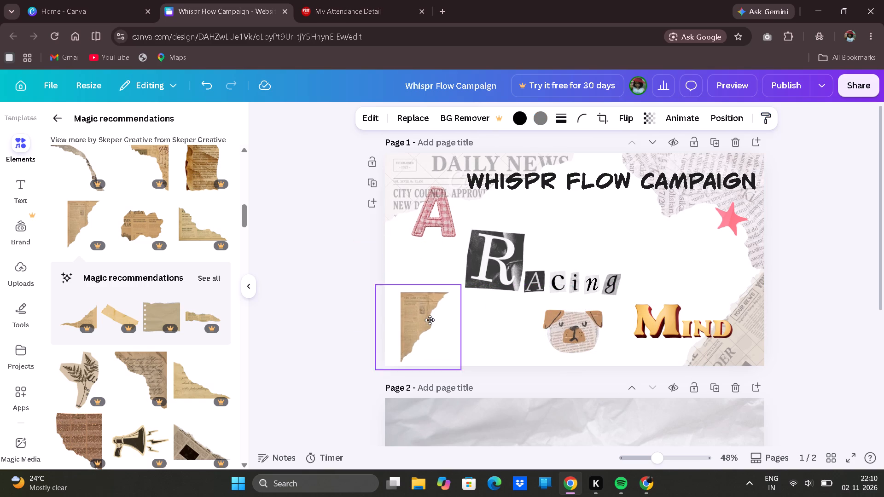
{"action": "left_click_drag", "start_coordinate": [430, 320], "coordinate": [430, 321]}
{"action": "left_click", "coordinate": [429, 323]}
{"action": "left_click_drag", "start_coordinate": [424, 324], "coordinate": [402, 329]}
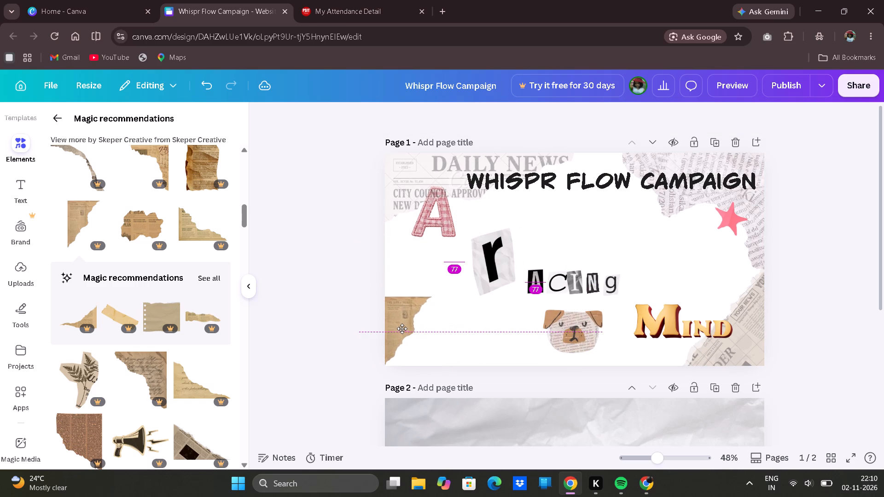
{"action": "left_click_drag", "start_coordinate": [402, 329], "coordinate": [402, 329]}
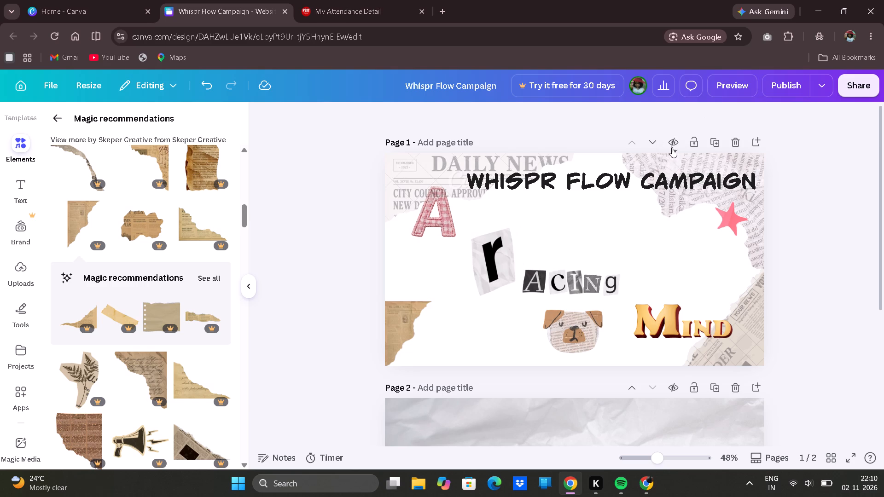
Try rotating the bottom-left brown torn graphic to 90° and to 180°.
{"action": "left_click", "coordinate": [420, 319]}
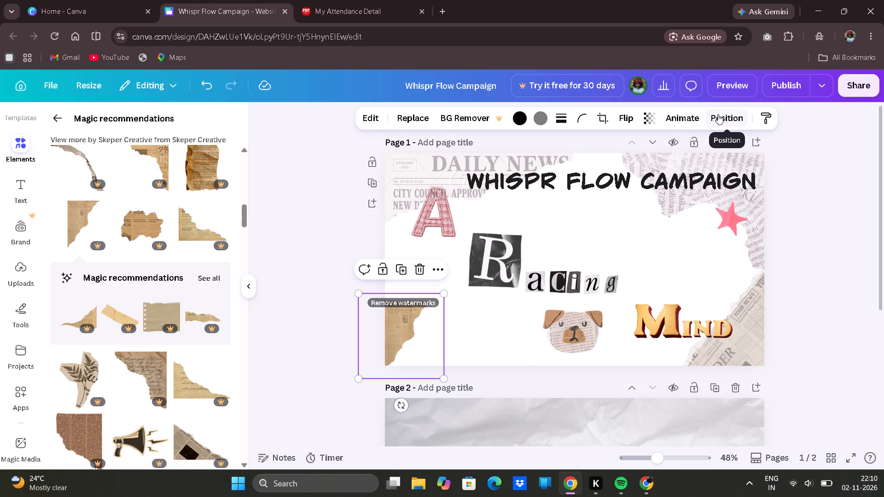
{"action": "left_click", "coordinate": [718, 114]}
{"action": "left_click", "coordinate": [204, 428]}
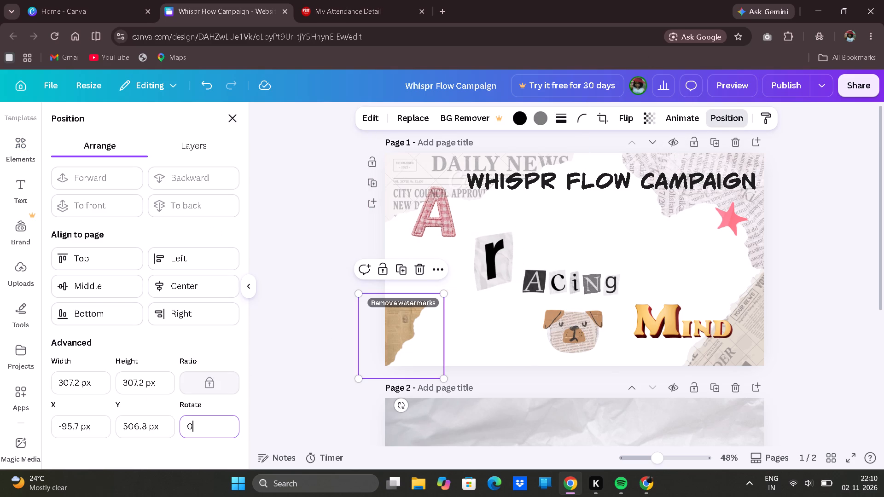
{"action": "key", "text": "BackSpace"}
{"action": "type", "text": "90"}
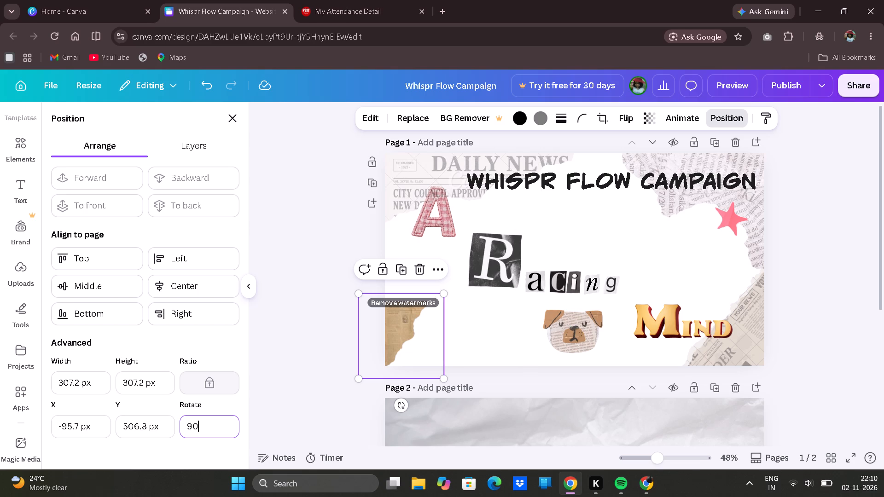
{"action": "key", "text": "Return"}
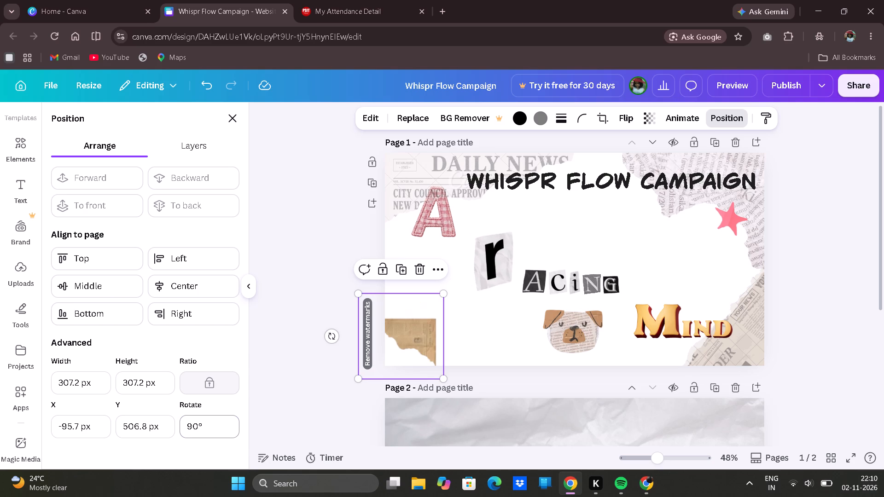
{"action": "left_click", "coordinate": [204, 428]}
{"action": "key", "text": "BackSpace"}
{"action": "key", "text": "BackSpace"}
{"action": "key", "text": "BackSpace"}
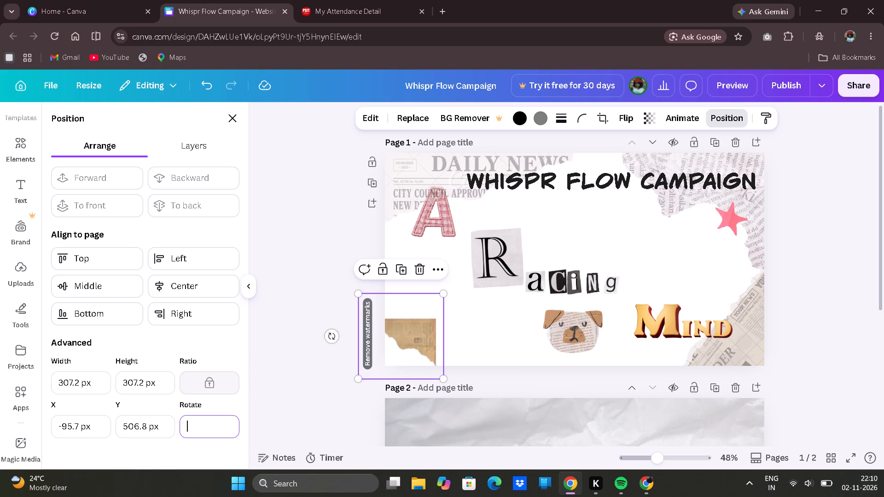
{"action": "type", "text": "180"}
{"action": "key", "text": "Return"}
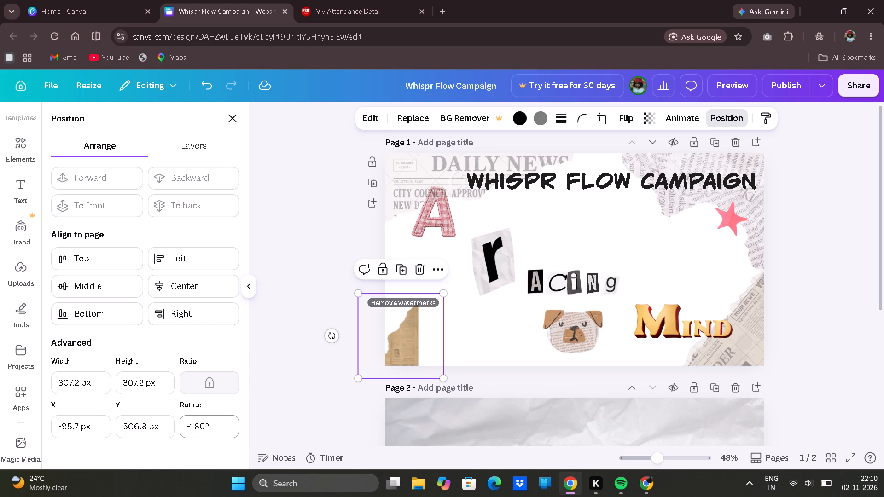
Set the bottom-left brown torn graphic's rotation to 270°.
{"action": "left_click", "coordinate": [217, 424]}
{"action": "key", "text": "BackSpace"}
{"action": "key", "text": "BackSpace"}
{"action": "key", "text": "BackSpace"}
{"action": "key", "text": "BackSpace"}
{"action": "key", "text": "BackSpace"}
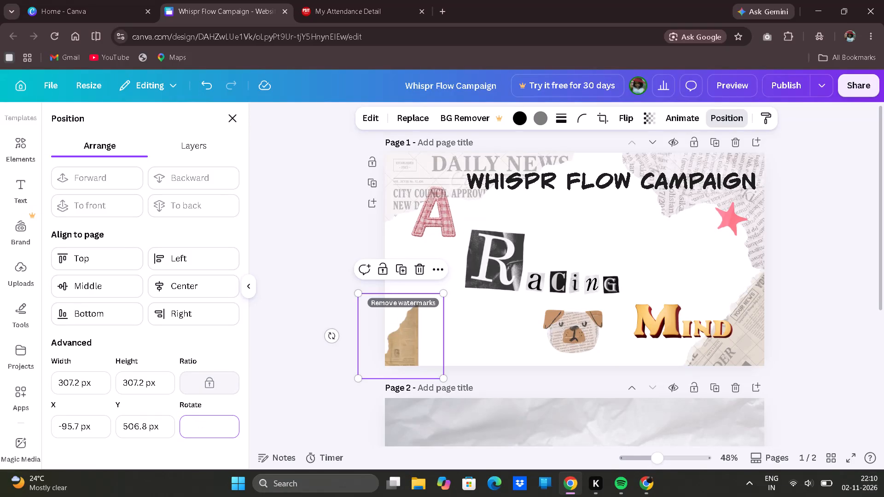
{"action": "type", "text": "270"}
{"action": "key", "text": "Return"}
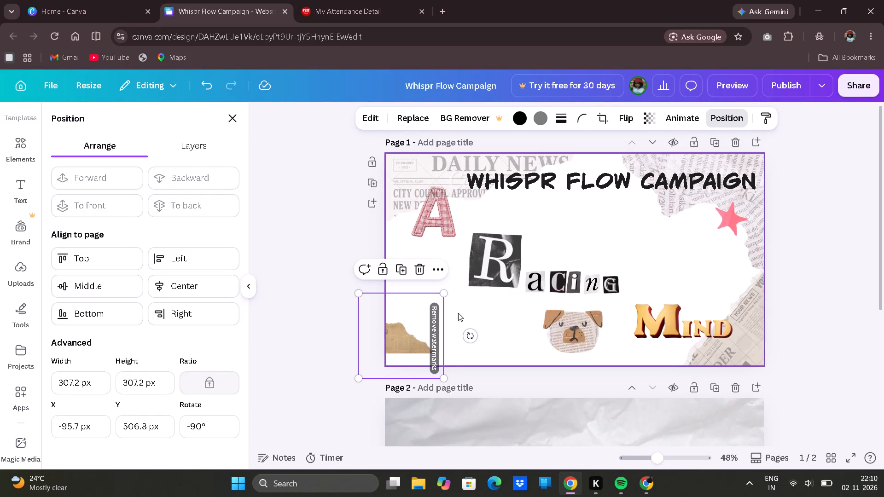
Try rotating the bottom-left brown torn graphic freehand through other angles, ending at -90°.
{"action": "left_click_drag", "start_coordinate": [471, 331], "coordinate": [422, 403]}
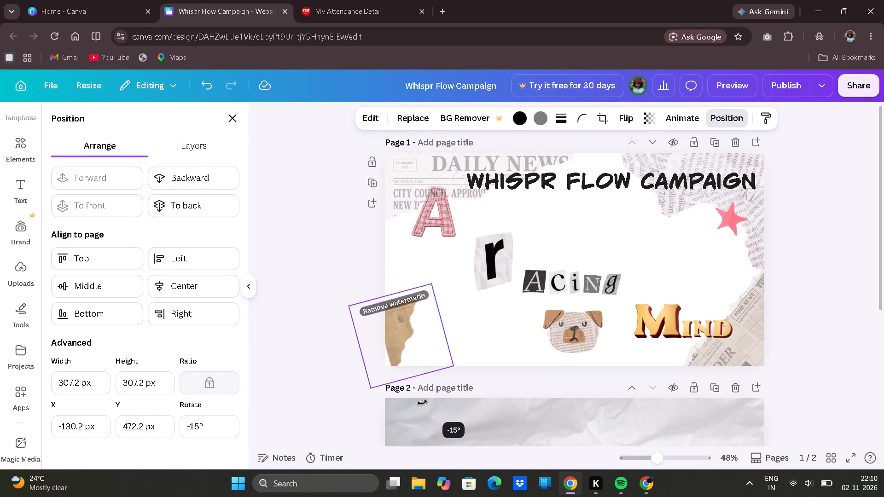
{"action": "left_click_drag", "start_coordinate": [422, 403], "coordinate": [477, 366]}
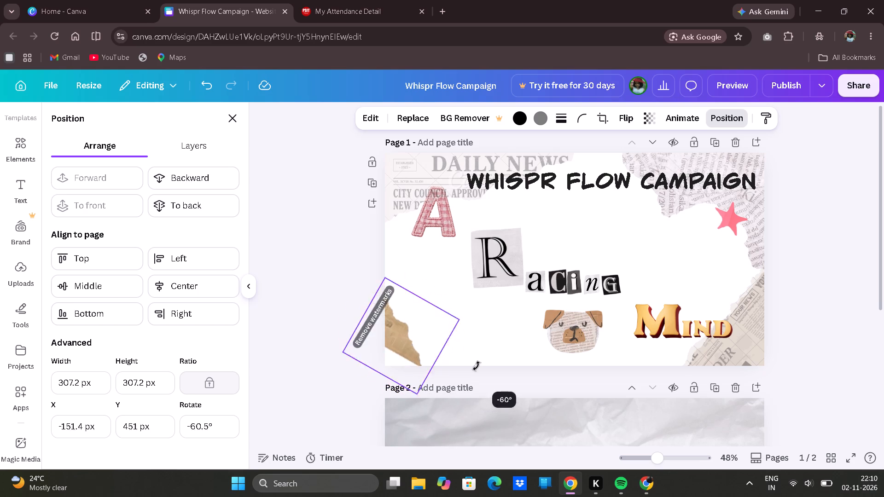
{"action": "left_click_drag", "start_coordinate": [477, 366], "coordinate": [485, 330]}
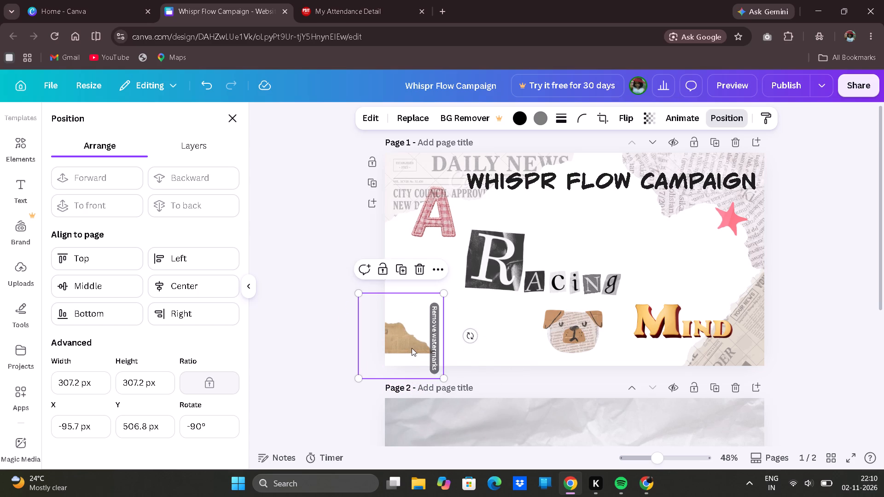
Fit the brown torn graphic flush into page 1's bottom-left corner, enlarged to about 328 px square at X -44 px and Y 546 px.
{"action": "left_click_drag", "start_coordinate": [405, 348], "coordinate": [425, 359]}
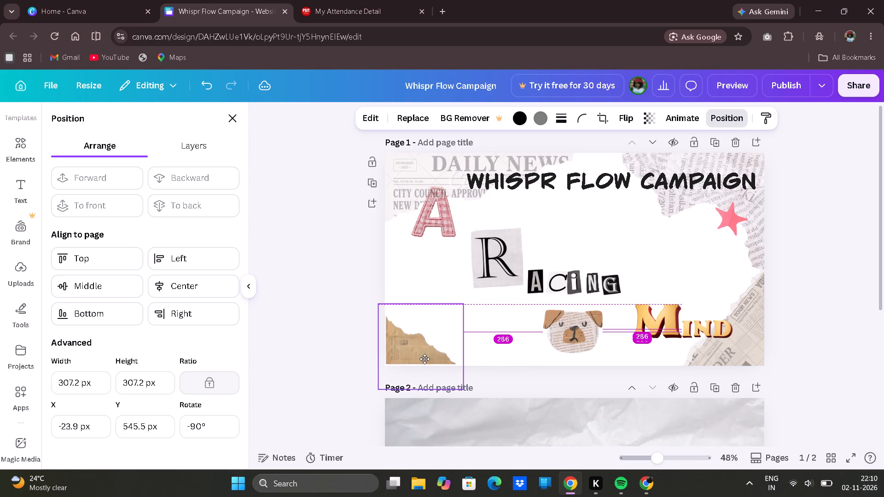
{"action": "left_click_drag", "start_coordinate": [425, 359], "coordinate": [425, 362]}
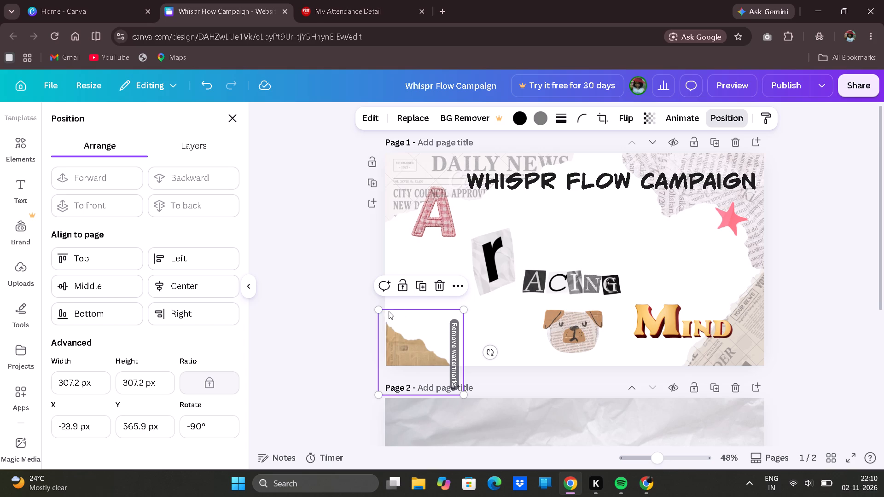
{"action": "left_click_drag", "start_coordinate": [376, 312], "coordinate": [336, 250]}
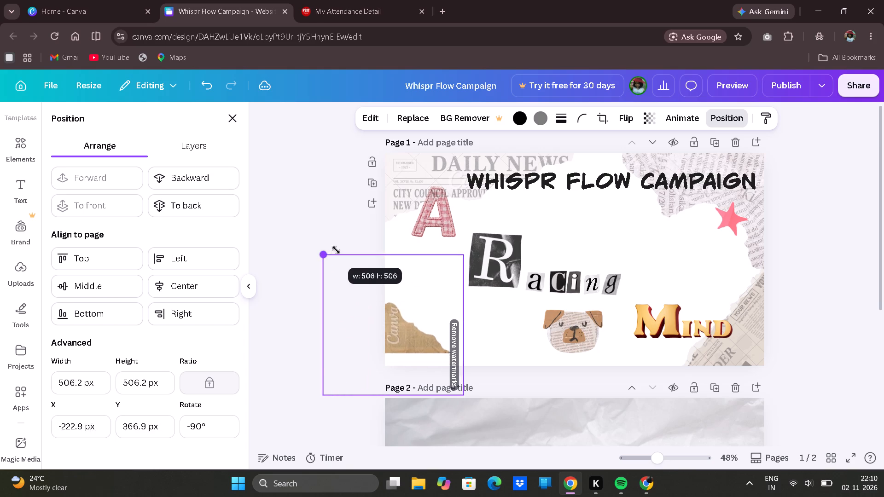
{"action": "left_click_drag", "start_coordinate": [336, 250], "coordinate": [388, 298]}
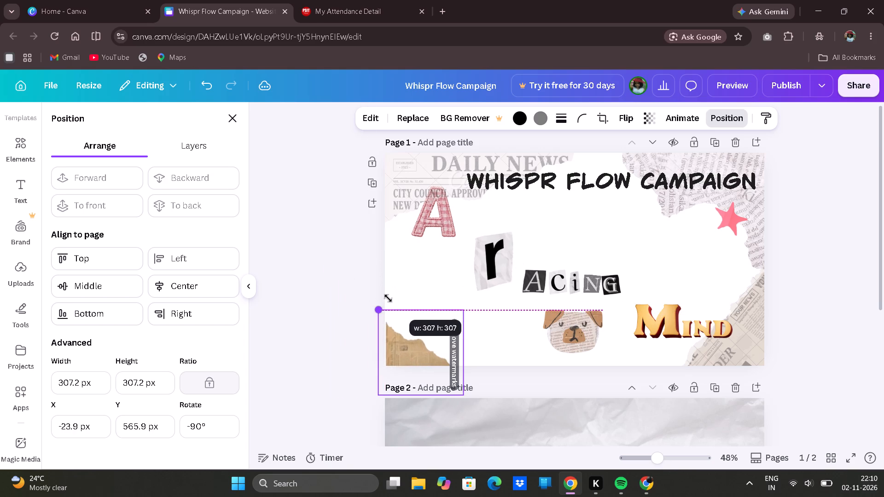
{"action": "left_click_drag", "start_coordinate": [388, 298], "coordinate": [384, 297]}
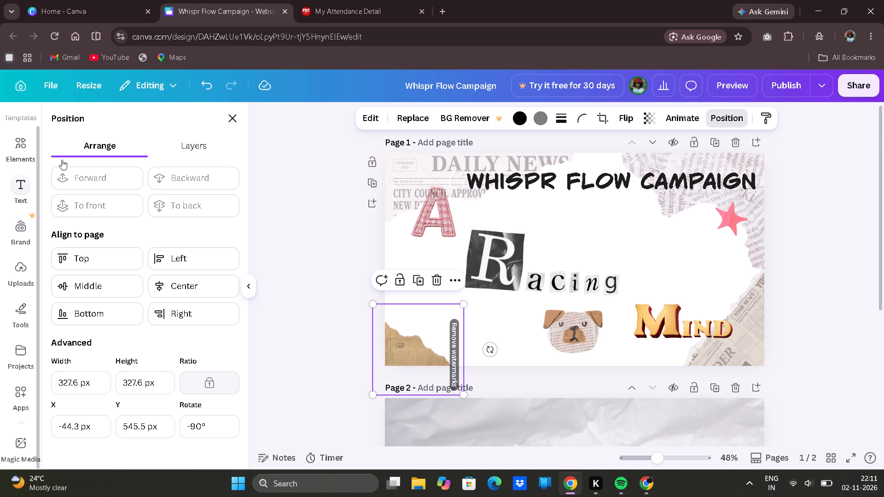
{"action": "left_click", "coordinate": [291, 176]}
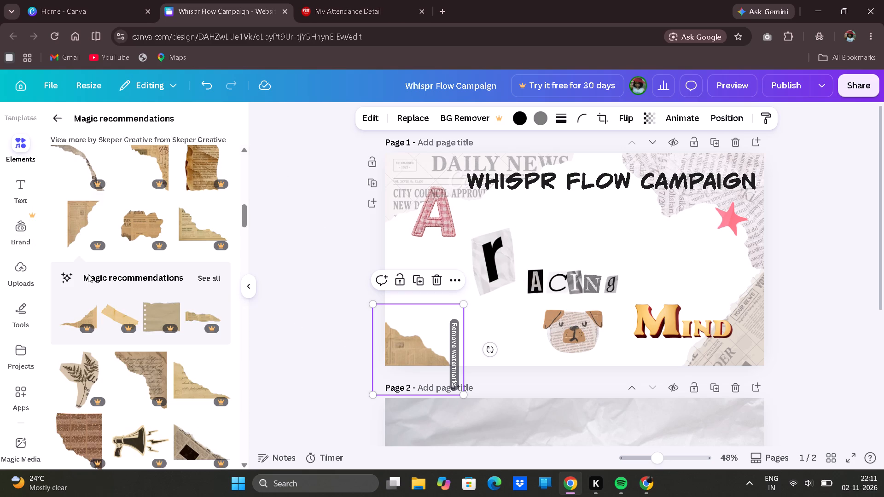
From the brown graphic's full Magic recommendations, add the torn newsprint strip and place it at page 1's left edge, just above the bottom-left clipping.
{"action": "left_click", "coordinate": [210, 274]}
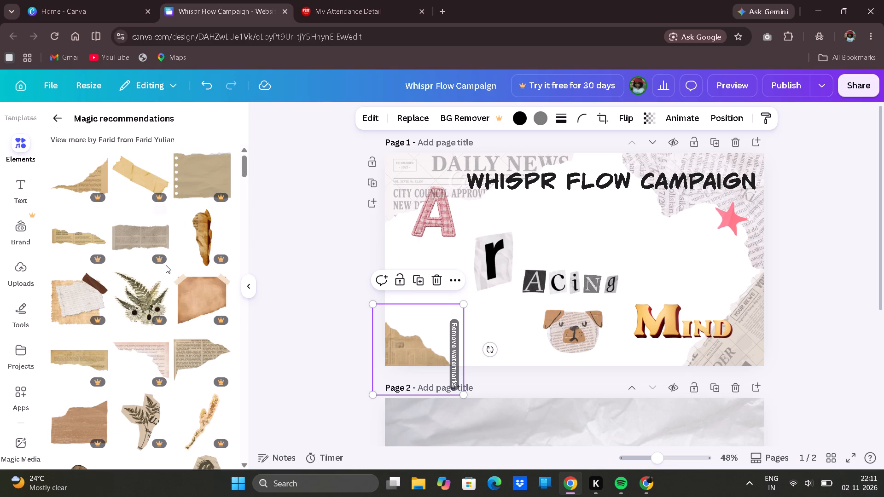
{"action": "left_click", "coordinate": [82, 239]}
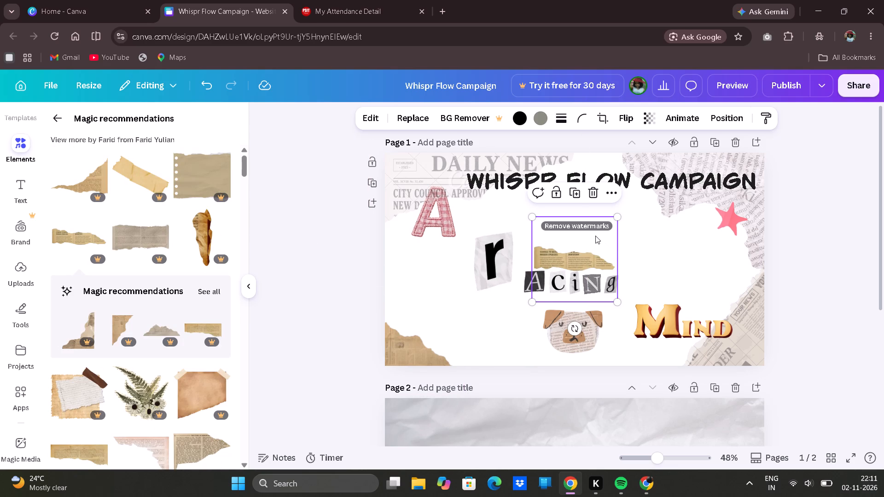
{"action": "left_click_drag", "start_coordinate": [596, 244], "coordinate": [458, 245]}
{"action": "left_click_drag", "start_coordinate": [456, 243], "coordinate": [452, 241]}
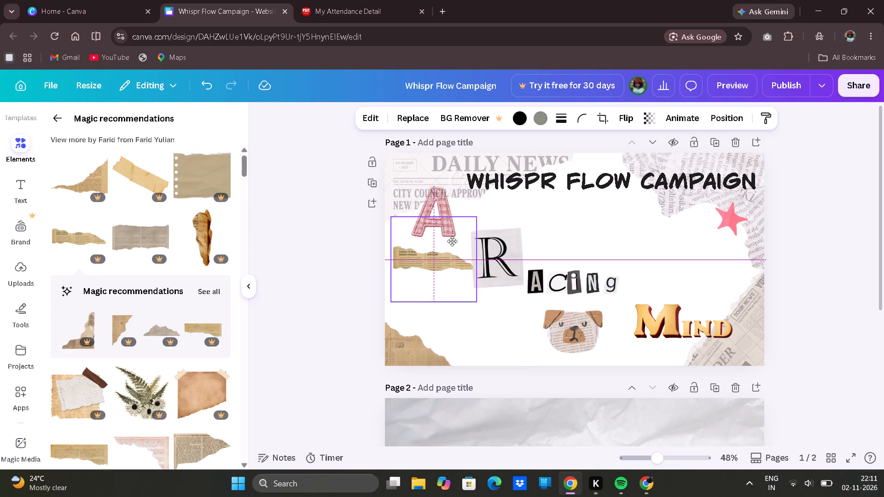
{"action": "left_click_drag", "start_coordinate": [452, 241], "coordinate": [441, 276]}
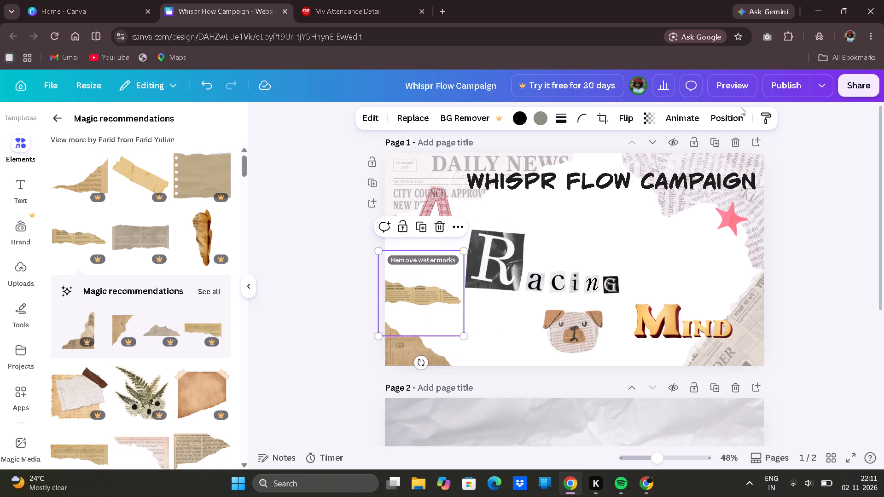
Rotate the torn newsprint strip at page 1's left edge to 90° so it stands vertically.
{"action": "left_click", "coordinate": [722, 120]}
{"action": "left_click", "coordinate": [197, 431]}
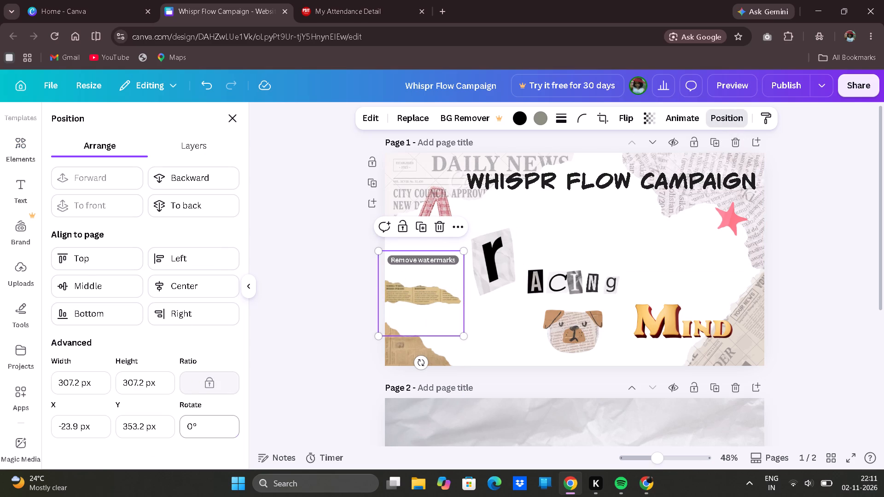
{"action": "left_click_drag", "start_coordinate": [422, 362], "coordinate": [417, 364]}
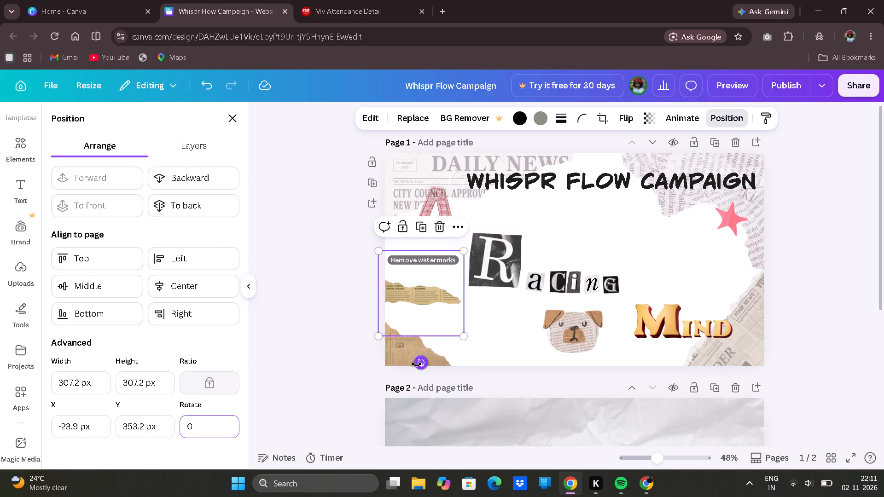
{"action": "left_click_drag", "start_coordinate": [417, 364], "coordinate": [285, 304]}
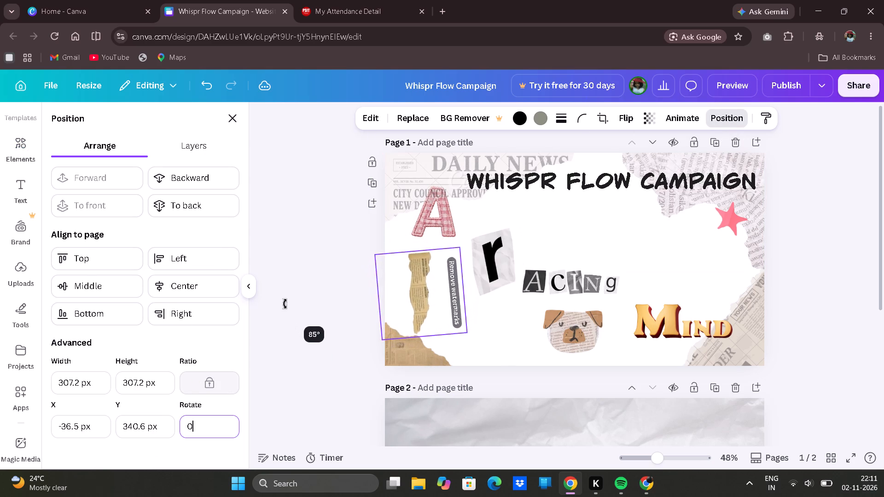
{"action": "left_click_drag", "start_coordinate": [285, 304], "coordinate": [283, 294]}
Fit the upright newsprint strip against page 1's left edge, enlarged to about 358 px square at X -146 px and Y 258 px.
{"action": "left_click_drag", "start_coordinate": [420, 289], "coordinate": [390, 277]}
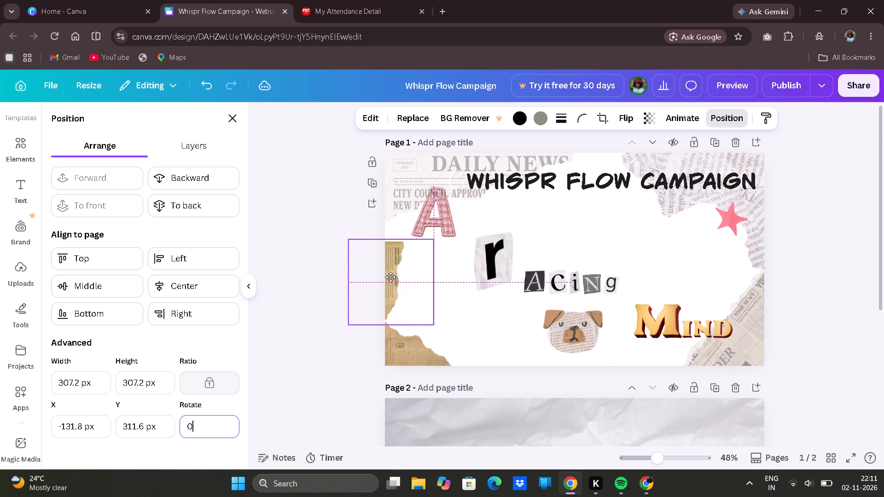
{"action": "left_click_drag", "start_coordinate": [390, 277], "coordinate": [390, 280]}
{"action": "left_click_drag", "start_coordinate": [347, 239], "coordinate": [360, 233]}
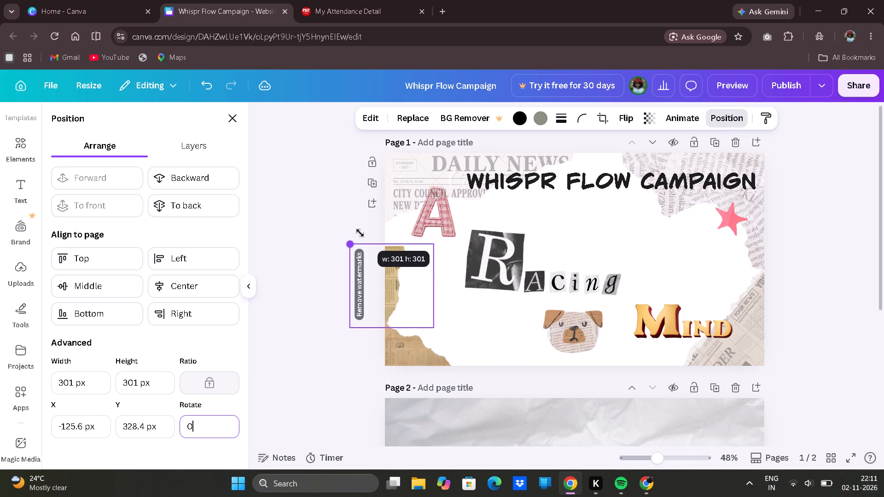
{"action": "left_click_drag", "start_coordinate": [360, 233], "coordinate": [361, 234]}
{"action": "left_click_drag", "start_coordinate": [435, 248], "coordinate": [436, 244]}
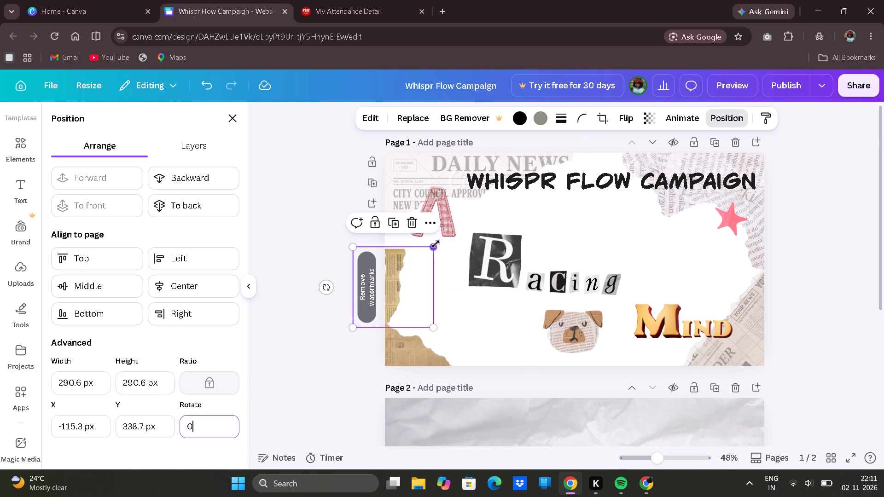
{"action": "left_click_drag", "start_coordinate": [436, 244], "coordinate": [439, 219]}
{"action": "left_click_drag", "start_coordinate": [418, 297], "coordinate": [410, 298]}
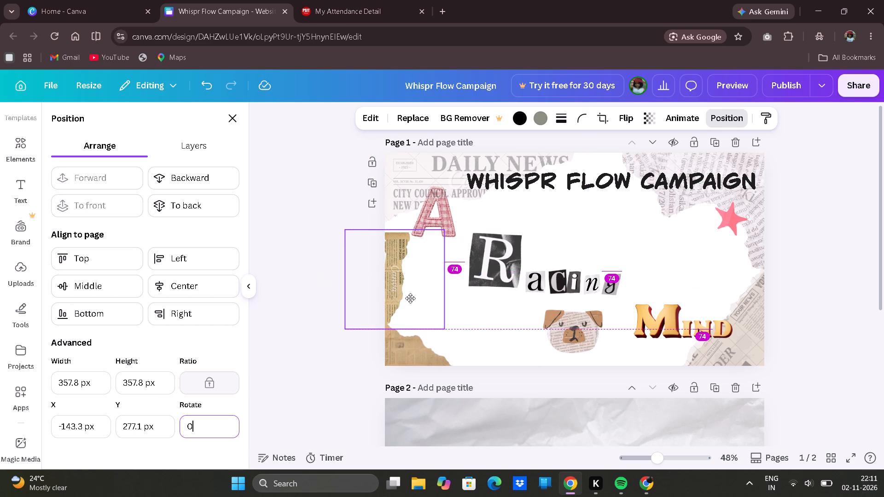
{"action": "left_click_drag", "start_coordinate": [410, 298], "coordinate": [407, 295]}
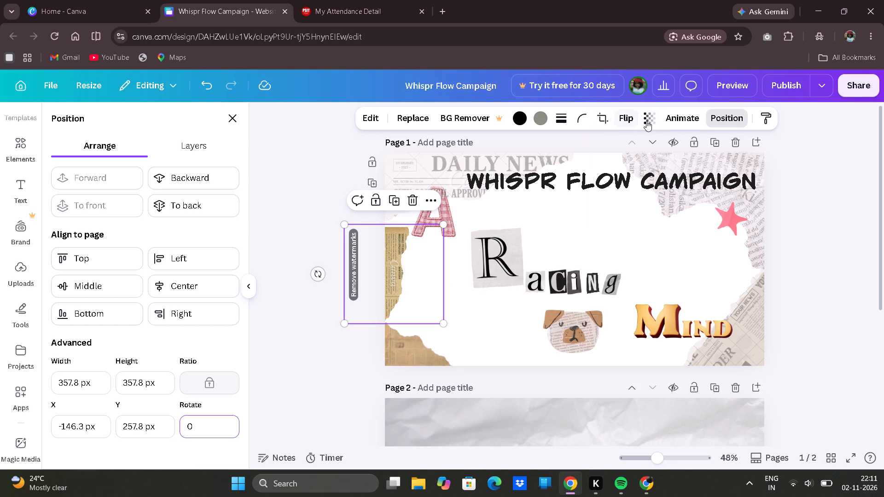
Fade the left-edge newsprint strip by lowering its Transparency value to somewhat below 68.
{"action": "left_click", "coordinate": [647, 121]}
{"action": "left_click_drag", "start_coordinate": [668, 165], "coordinate": [649, 164]}
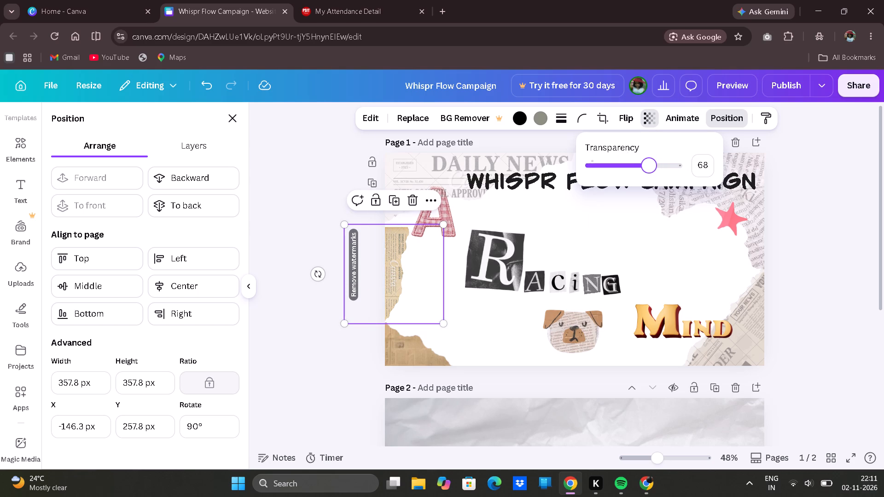
{"action": "left_click_drag", "start_coordinate": [649, 164], "coordinate": [643, 163]}
Set the Transparency of the brown torn clipping in page 1's bottom-left corner to 64.
{"action": "left_click", "coordinate": [395, 357]}
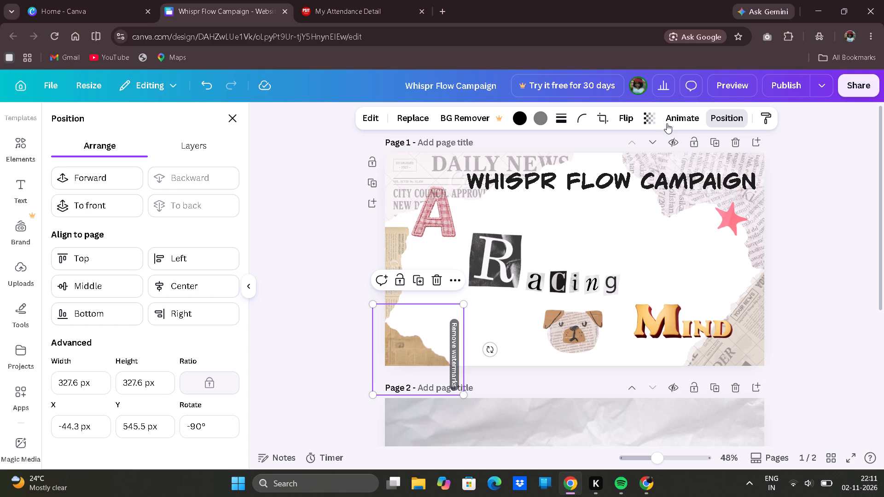
{"action": "left_click", "coordinate": [648, 120]}
{"action": "left_click_drag", "start_coordinate": [668, 162], "coordinate": [665, 163]}
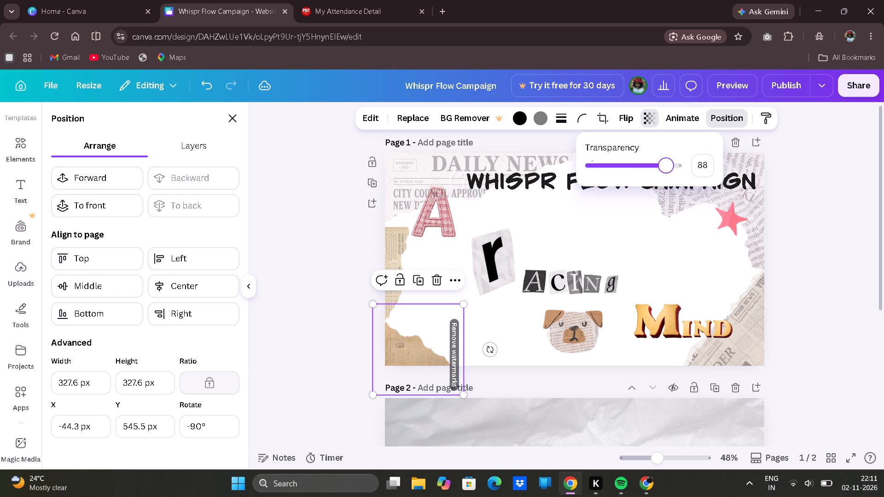
{"action": "left_click_drag", "start_coordinate": [665, 163], "coordinate": [646, 164]}
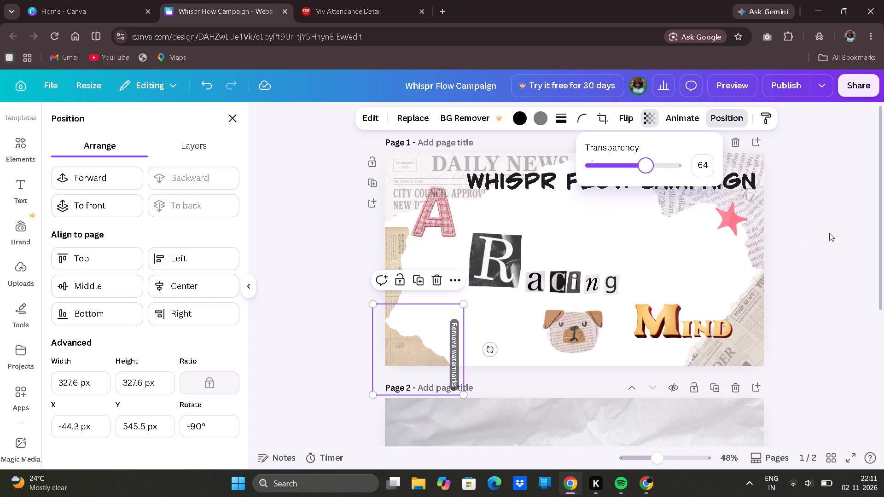
{"action": "left_click", "coordinate": [830, 232]}
Move the Daily News clipping off page 1's top-left corner to free access to the pink letter A.
{"action": "left_click", "coordinate": [437, 214]}
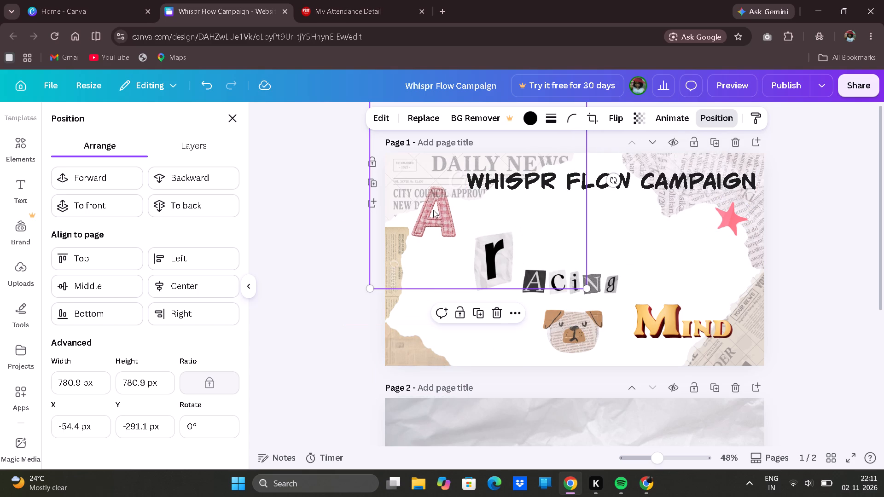
{"action": "left_click_drag", "start_coordinate": [427, 166], "coordinate": [390, 129]}
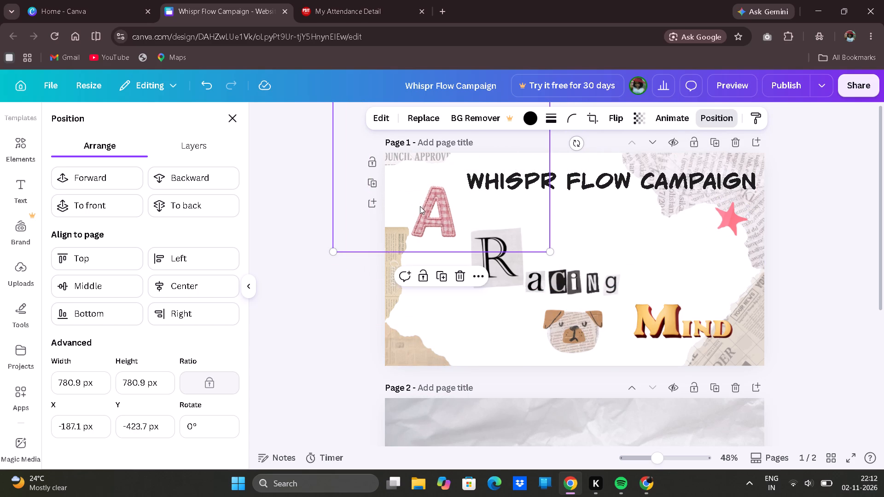
{"action": "left_click", "coordinate": [436, 207]}
{"action": "left_click_drag", "start_coordinate": [434, 177], "coordinate": [410, 98]}
Enlarge the pink letter A to about 184 × 213 px near page 1's left edge and bring it to the front.
{"action": "left_click", "coordinate": [435, 221]}
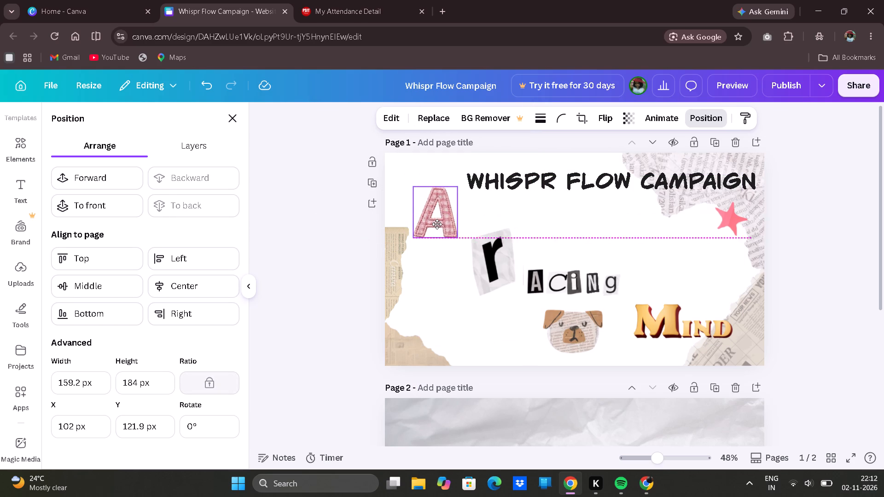
{"action": "left_click_drag", "start_coordinate": [416, 237], "coordinate": [404, 245]}
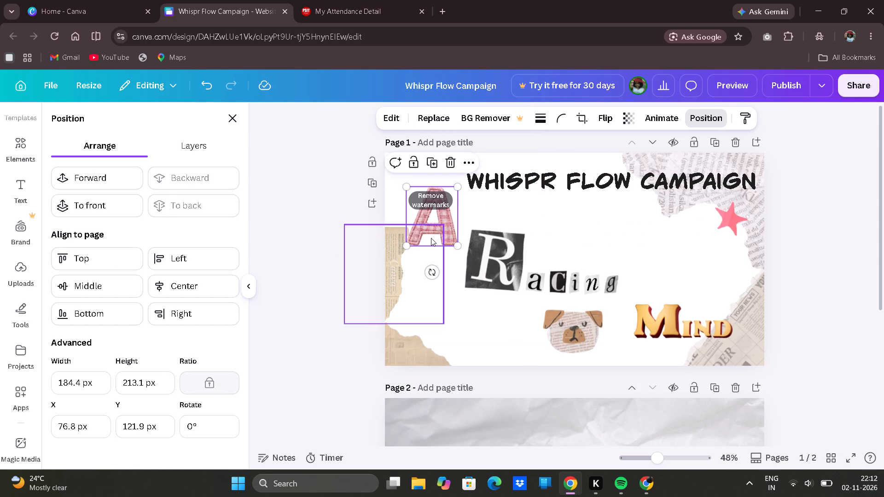
{"action": "left_click_drag", "start_coordinate": [444, 213], "coordinate": [436, 216]}
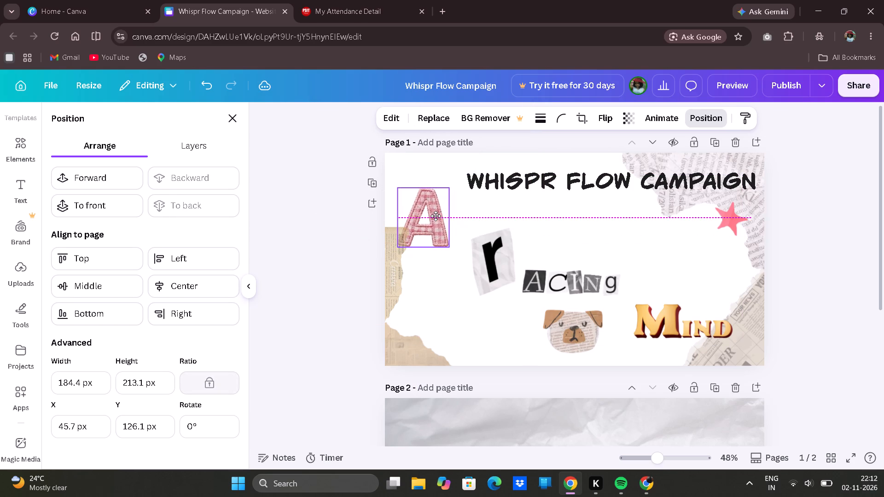
{"action": "left_click_drag", "start_coordinate": [436, 216], "coordinate": [438, 218]}
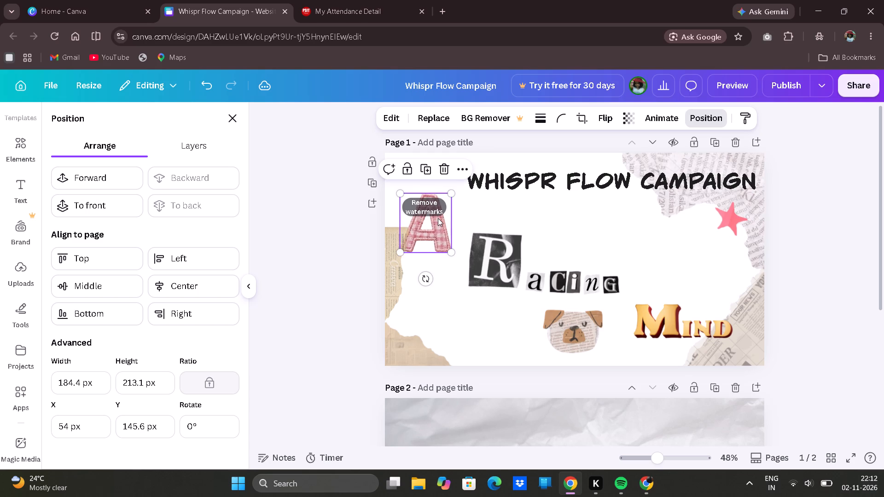
{"action": "right_click", "coordinate": [438, 218]}
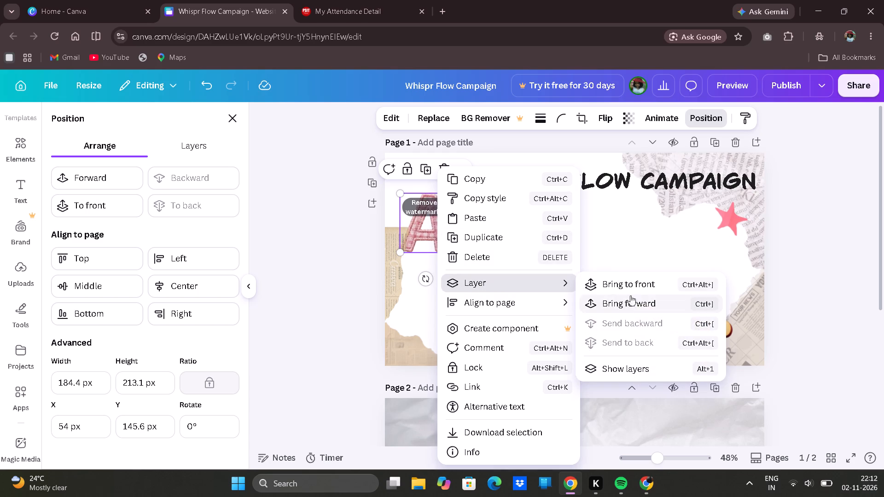
{"action": "left_click", "coordinate": [630, 285]}
{"action": "left_click", "coordinate": [820, 217]}
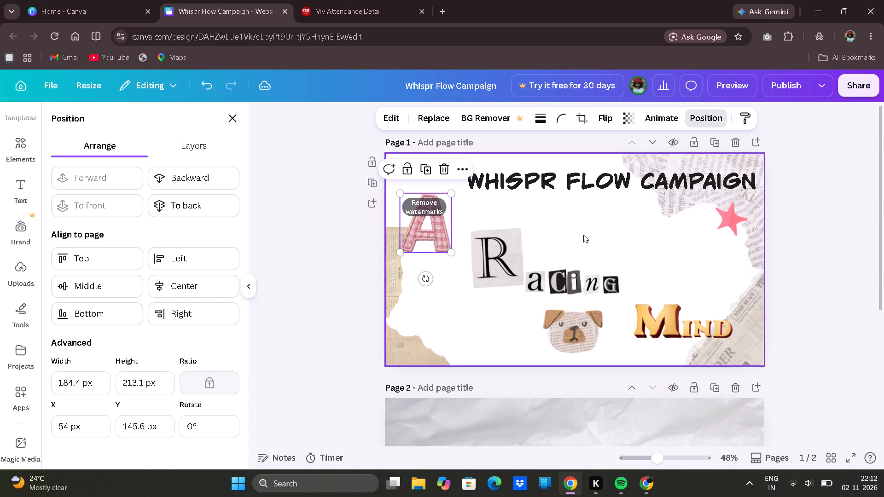
Shrink the pink letter A slightly and place it lower, overlapping the top of the left-edge newsprint strip.
{"action": "left_click_drag", "start_coordinate": [418, 234], "coordinate": [416, 239]}
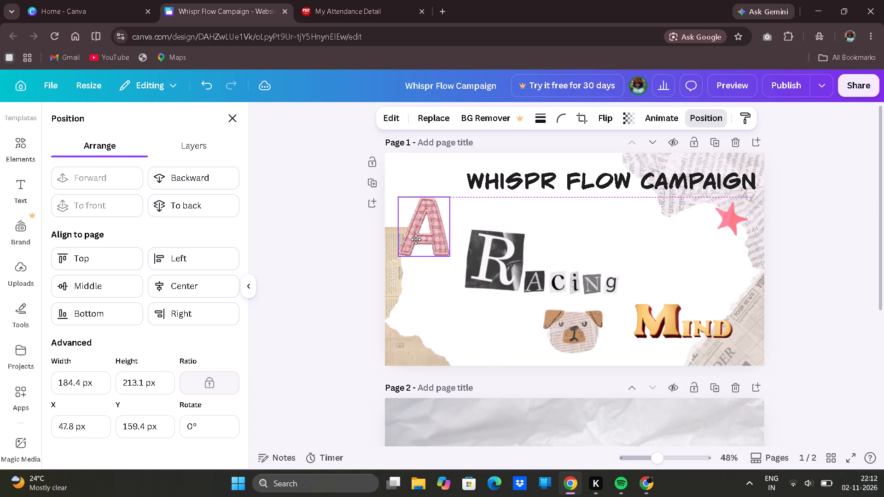
{"action": "left_click_drag", "start_coordinate": [416, 239], "coordinate": [416, 243]}
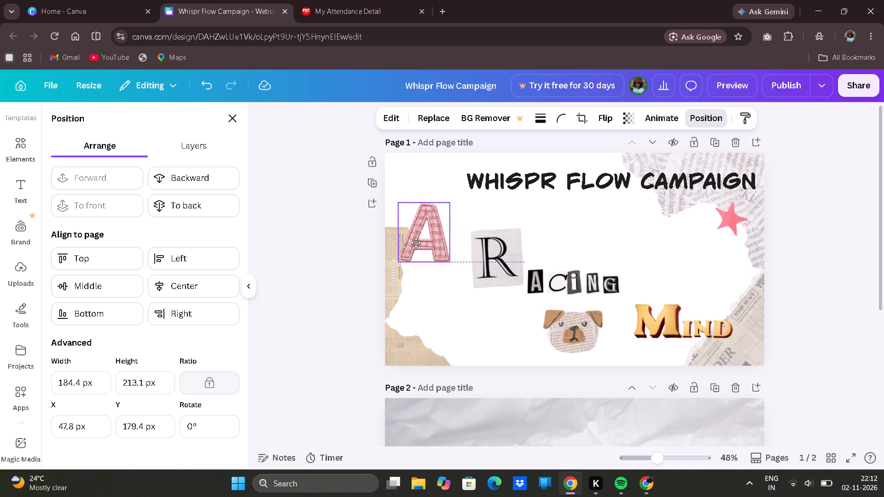
{"action": "left_click_drag", "start_coordinate": [416, 243], "coordinate": [416, 242]}
{"action": "left_click_drag", "start_coordinate": [398, 197], "coordinate": [403, 206]}
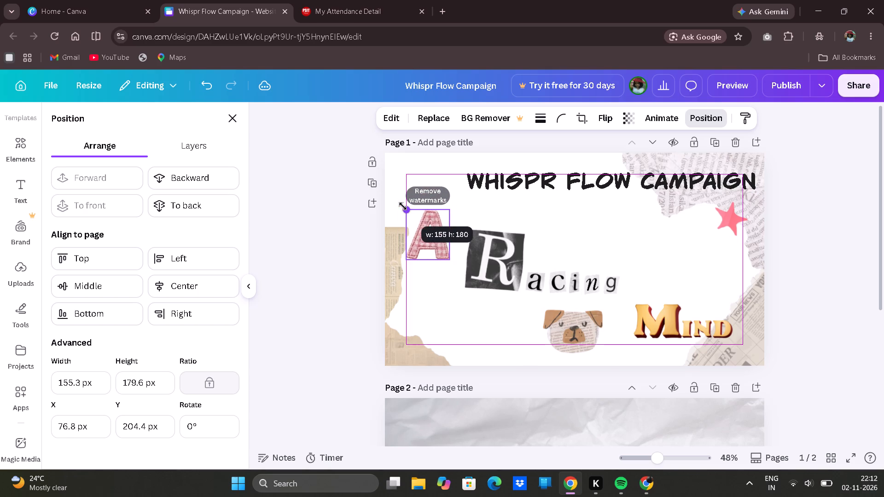
{"action": "left_click_drag", "start_coordinate": [403, 206], "coordinate": [401, 208]}
{"action": "left_click_drag", "start_coordinate": [425, 243], "coordinate": [423, 238]}
Shrink the large letter R to about 184 × 209 px and place it beside "acing" at X 314 px and Y 319 px.
{"action": "left_click", "coordinate": [518, 263]}
{"action": "left_click_drag", "start_coordinate": [523, 226], "coordinate": [512, 237]}
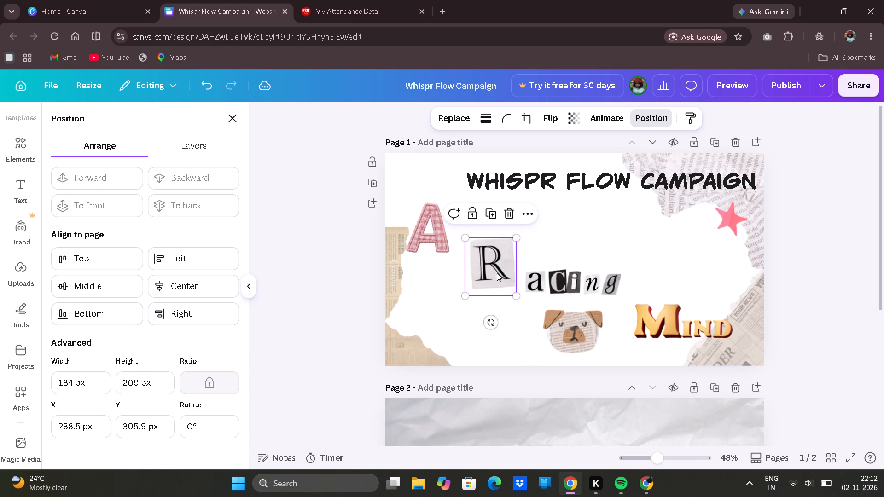
{"action": "left_click_drag", "start_coordinate": [497, 273], "coordinate": [504, 277]}
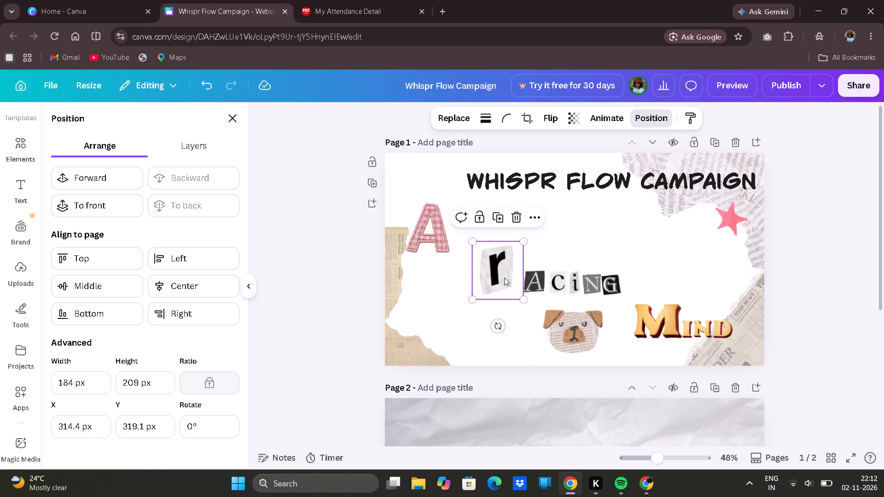
{"action": "left_click", "coordinate": [791, 259]}
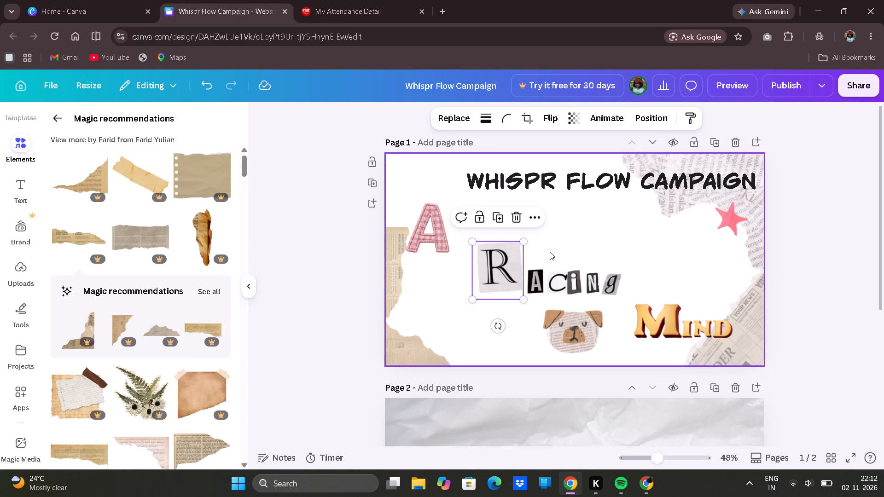
Move the Daily News clipping back into page 1's top-left corner, above the pink letter A and the newsprint strip.
{"action": "scroll", "coordinate": [550, 252], "scroll_direction": "up", "scroll_amount": 3}
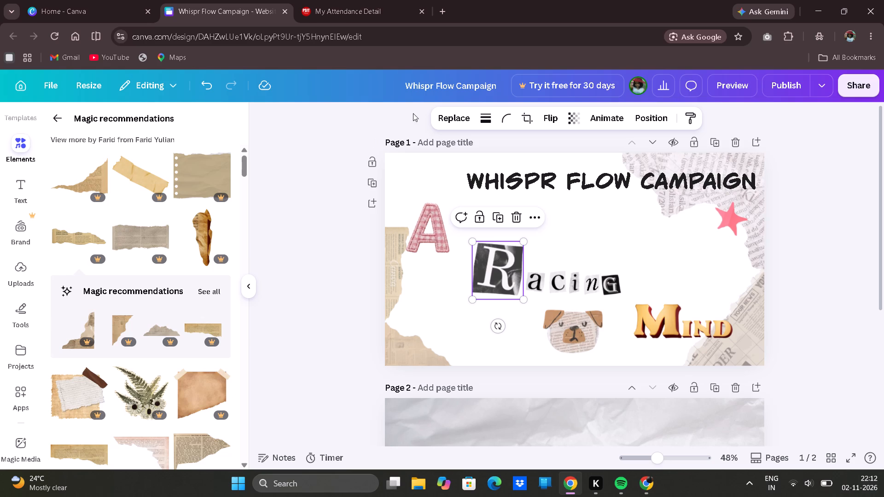
{"action": "left_click", "coordinate": [406, 167]}
{"action": "left_click_drag", "start_coordinate": [407, 162], "coordinate": [414, 260]}
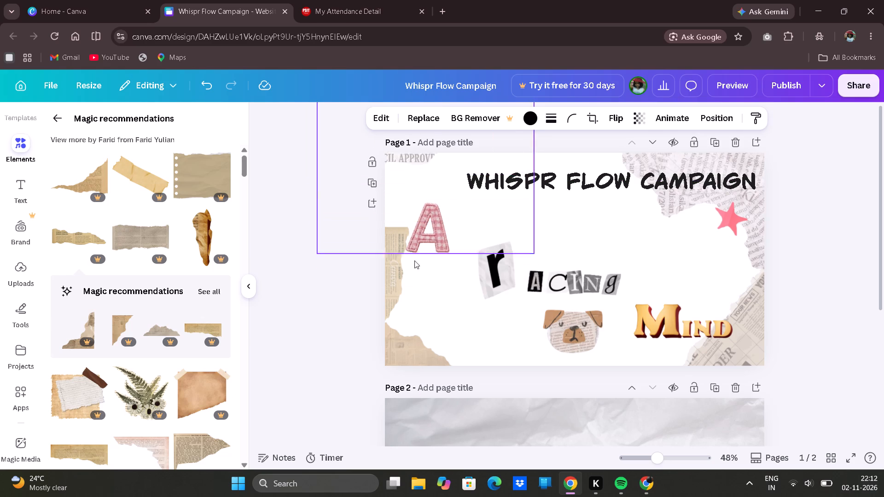
{"action": "left_click_drag", "start_coordinate": [414, 260], "coordinate": [489, 278]}
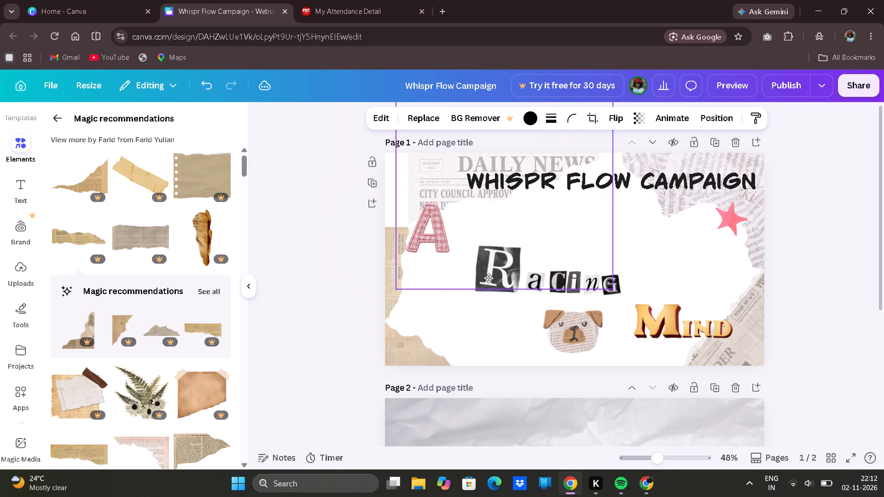
{"action": "left_click_drag", "start_coordinate": [489, 278], "coordinate": [470, 281]}
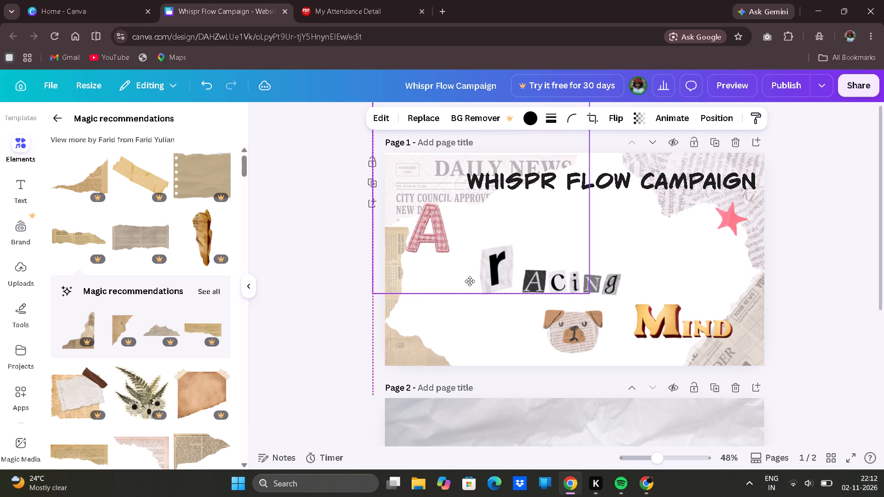
{"action": "left_click_drag", "start_coordinate": [470, 281], "coordinate": [470, 278]}
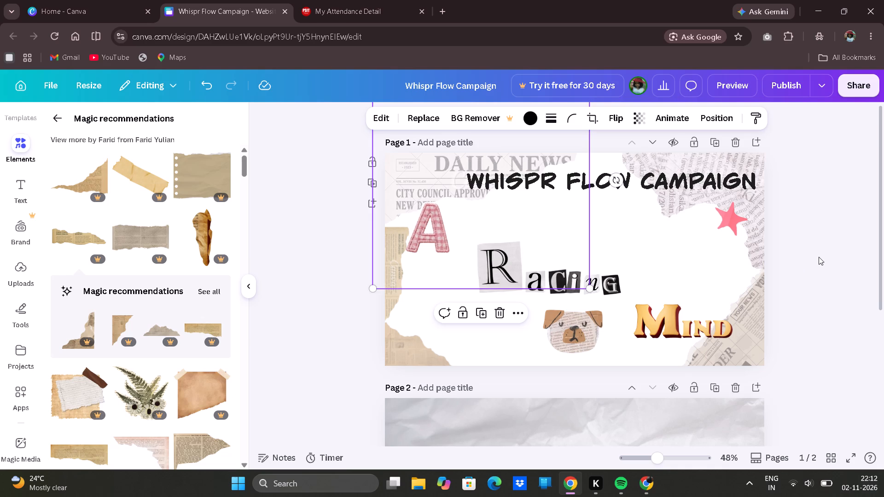
{"action": "left_click", "coordinate": [819, 256]}
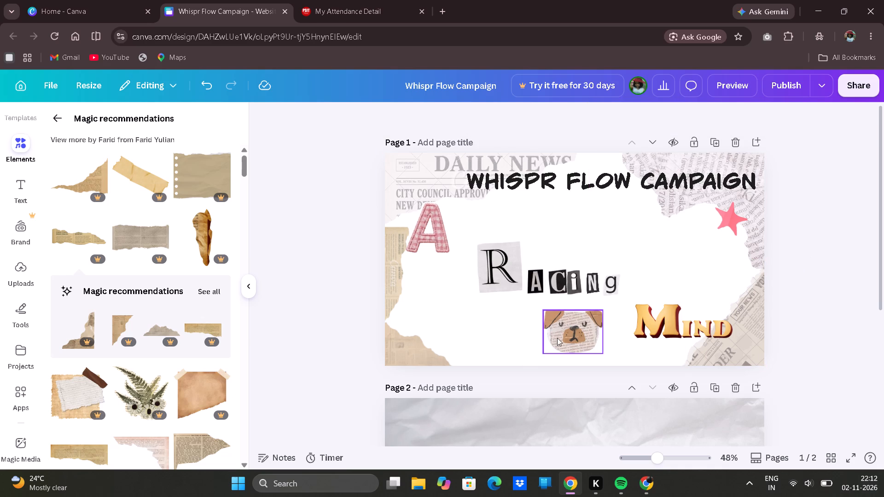
Move the dog face cutout to the lower-left part of page 1, beside the brown corner clipping and below the letter R.
{"action": "left_click_drag", "start_coordinate": [573, 332], "coordinate": [424, 335]}
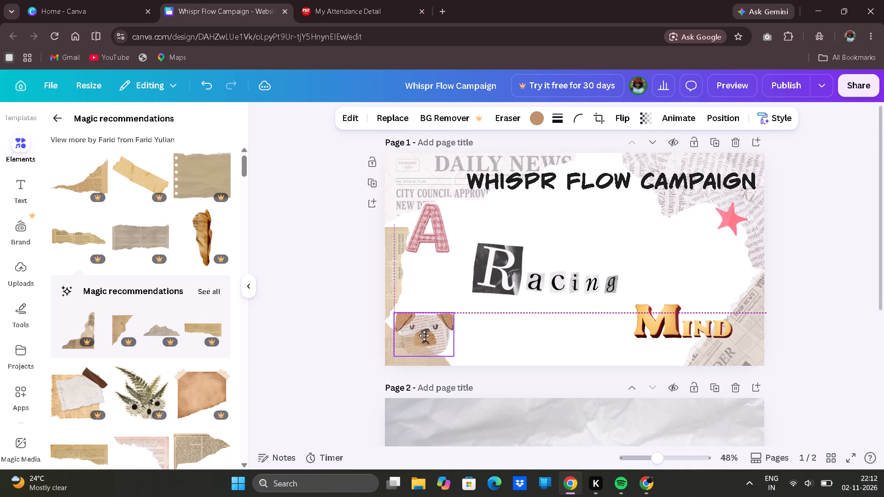
{"action": "left_click_drag", "start_coordinate": [424, 335], "coordinate": [451, 333]}
{"action": "right_click", "coordinate": [457, 326]}
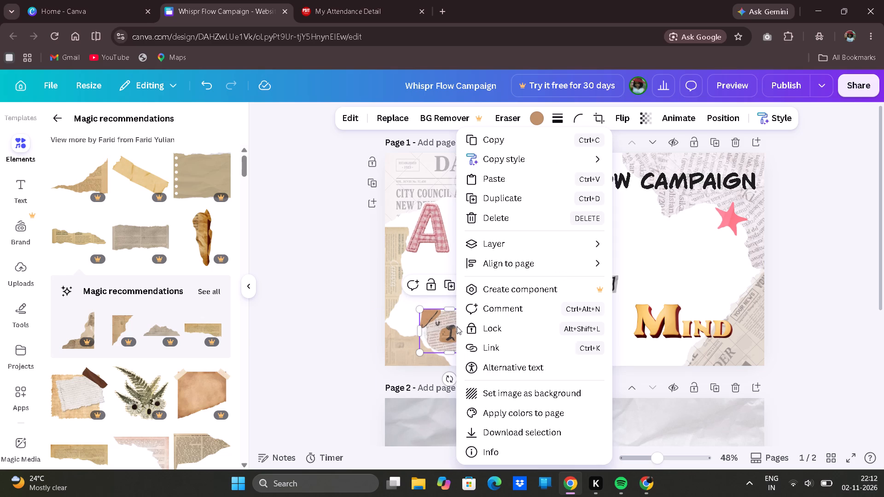
{"action": "left_click", "coordinate": [822, 277]}
{"action": "left_click", "coordinate": [466, 337]}
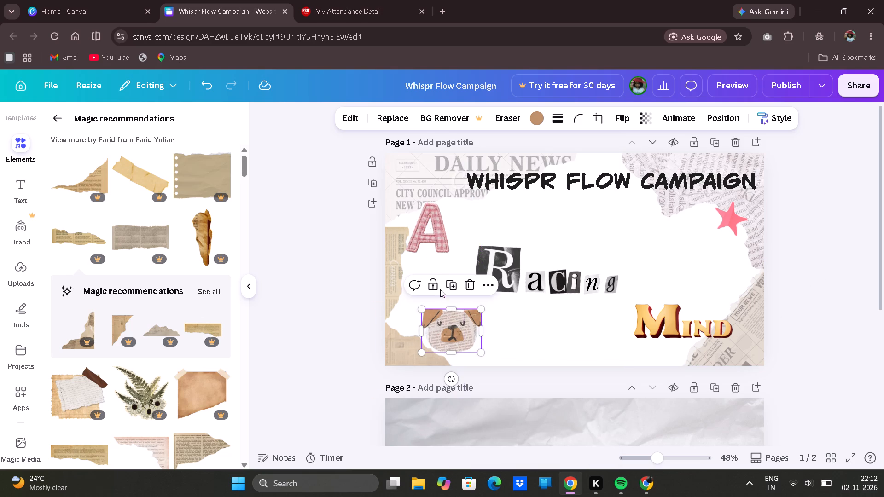
Enlarge the pink letter A to about 185 × 214 px and place it just below the Daily News clipping on page 1.
{"action": "left_click_drag", "start_coordinate": [435, 232], "coordinate": [444, 236]}
{"action": "left_click_drag", "start_coordinate": [417, 210], "coordinate": [402, 206]}
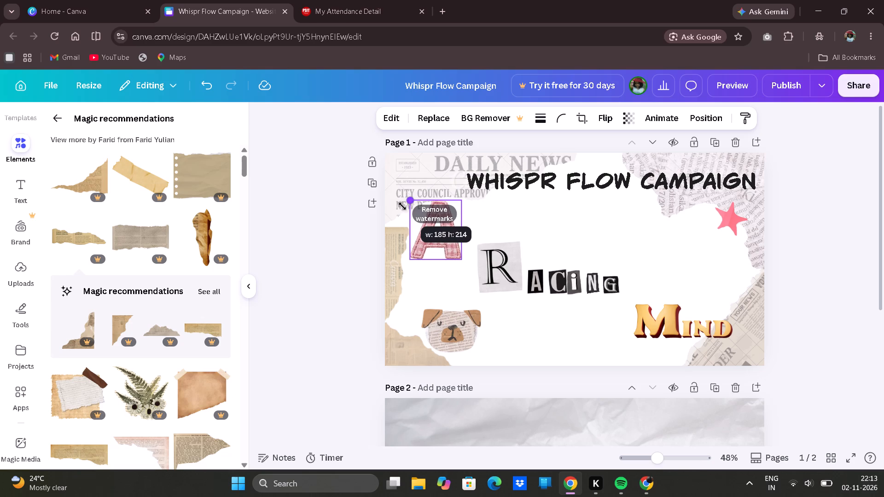
{"action": "left_click_drag", "start_coordinate": [402, 206], "coordinate": [404, 206]}
{"action": "left_click_drag", "start_coordinate": [434, 221], "coordinate": [442, 231]}
{"action": "left_click", "coordinate": [442, 235]}
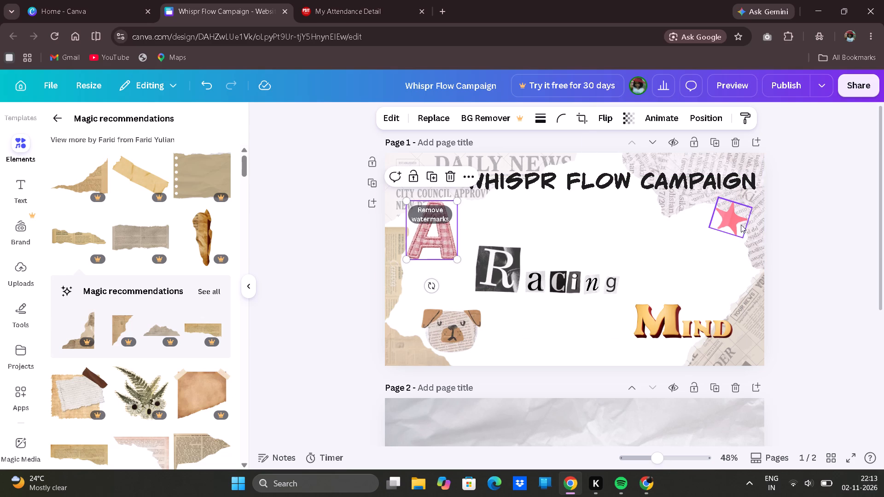
Nudge the pink star slightly left and up, away from the torn newsprint on page 1's right edge.
{"action": "left_click_drag", "start_coordinate": [740, 224], "coordinate": [731, 223]}
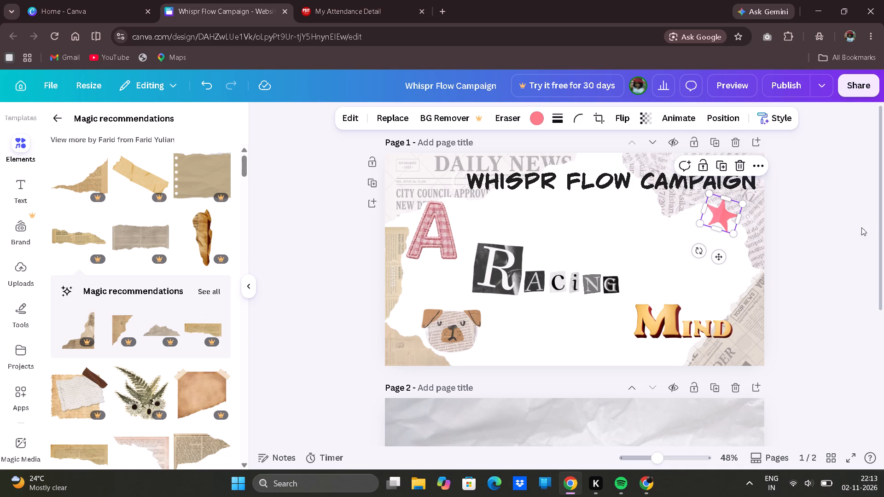
{"action": "left_click", "coordinate": [848, 230]}
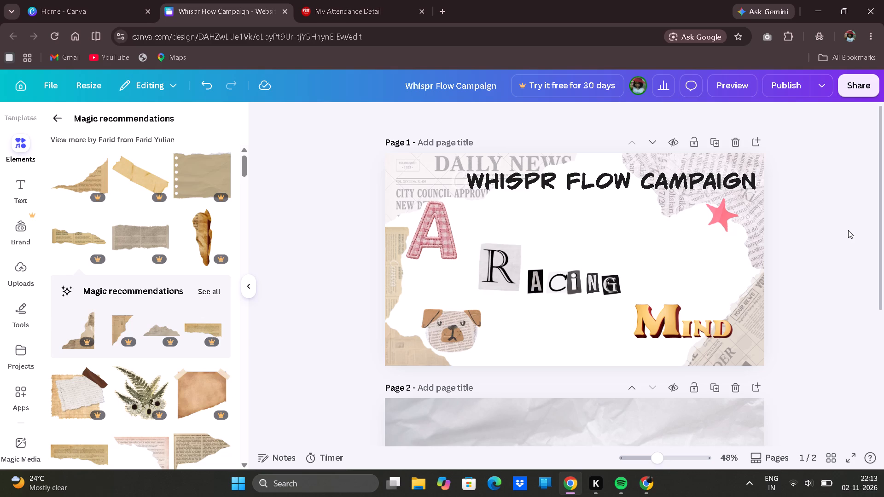
Review the page 1 collage against the crumpled-paper background of page 2.
{"action": "scroll", "coordinate": [847, 230], "scroll_direction": "down", "scroll_amount": 1}
{"action": "scroll", "coordinate": [847, 230], "scroll_direction": "up", "scroll_amount": 2}
{"action": "scroll", "coordinate": [846, 230], "scroll_direction": "down", "scroll_amount": 6}
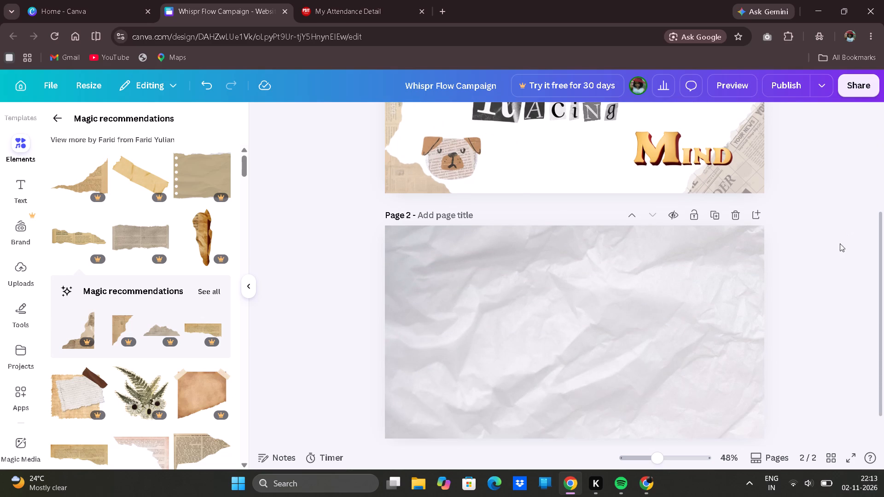
{"action": "scroll", "coordinate": [834, 253], "scroll_direction": "down", "scroll_amount": 1}
{"action": "scroll", "coordinate": [834, 253], "scroll_direction": "up", "scroll_amount": 1}
{"action": "scroll", "coordinate": [834, 253], "scroll_direction": "down", "scroll_amount": 1}
{"action": "scroll", "coordinate": [834, 253], "scroll_direction": "up", "scroll_amount": 4}
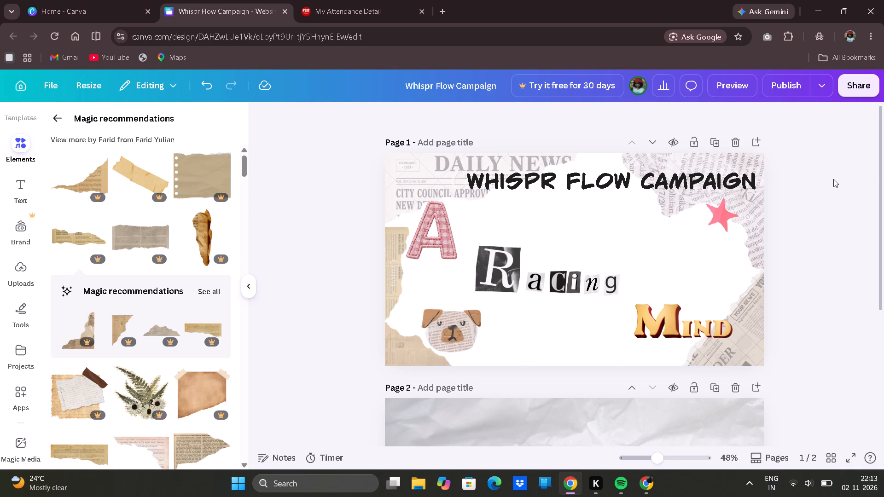
{"action": "scroll", "coordinate": [833, 179], "scroll_direction": "down", "scroll_amount": 5}
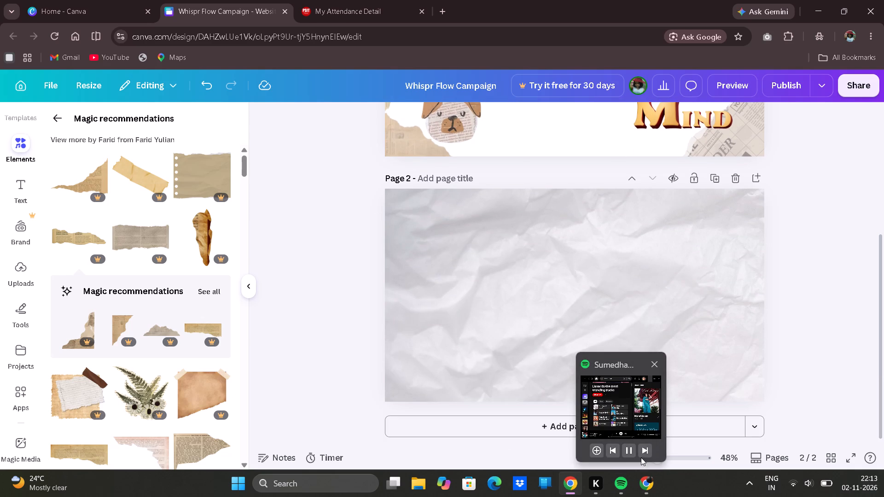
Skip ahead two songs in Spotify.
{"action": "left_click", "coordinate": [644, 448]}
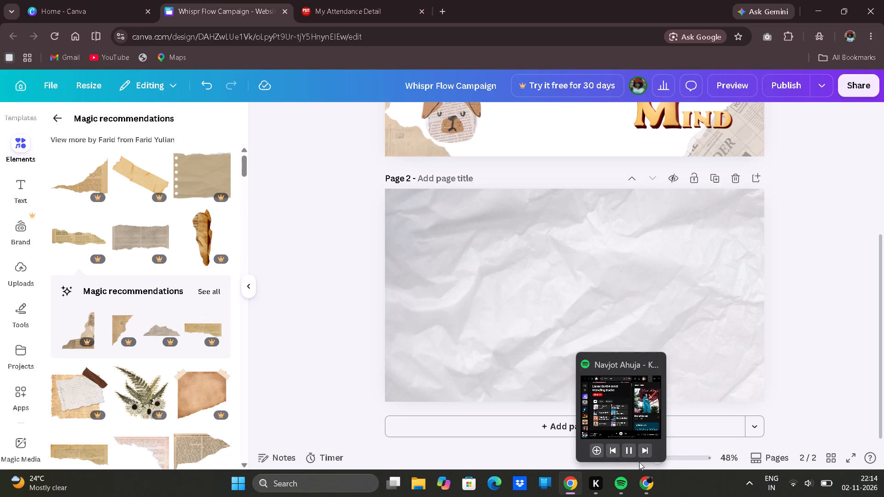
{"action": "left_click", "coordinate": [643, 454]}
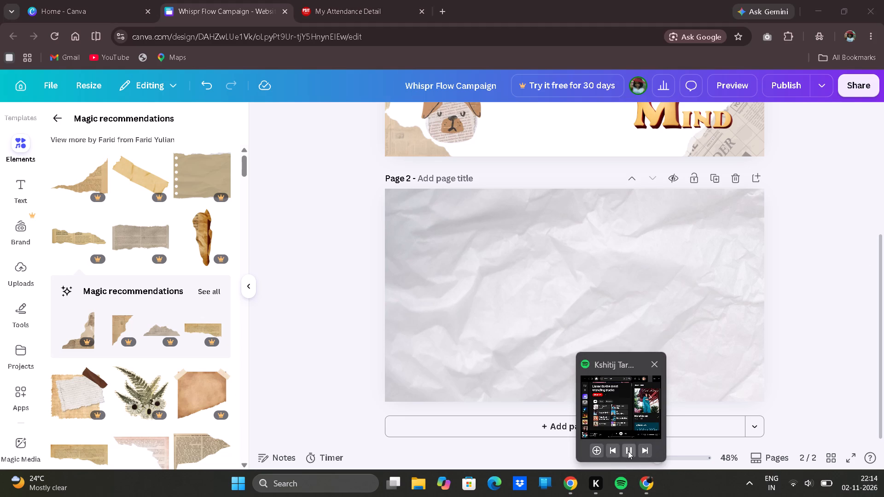
Switch to Spotify, search for "arpit", play the song Rakhlo Tum Chupaake, and return to the design.
{"action": "left_click", "coordinate": [585, 393]}
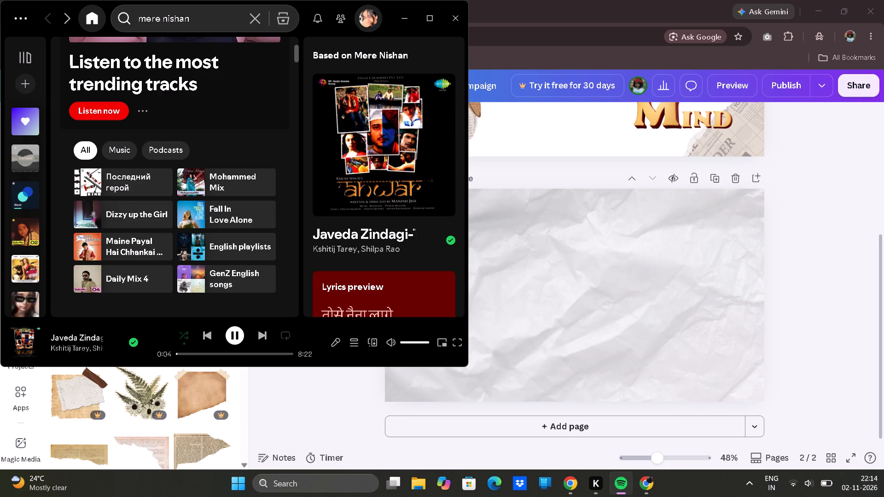
{"action": "left_click_drag", "start_coordinate": [204, 16], "coordinate": [83, 29]}
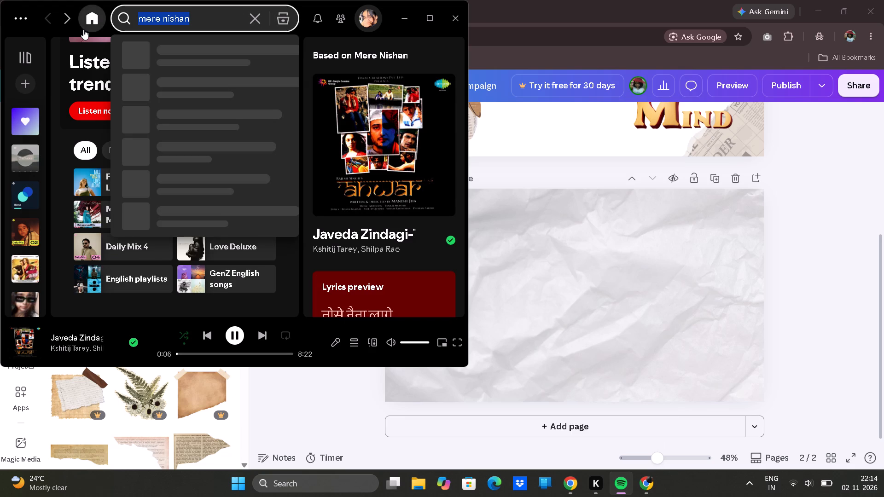
{"action": "type", "text": "arpit"}
{"action": "key", "text": "space"}
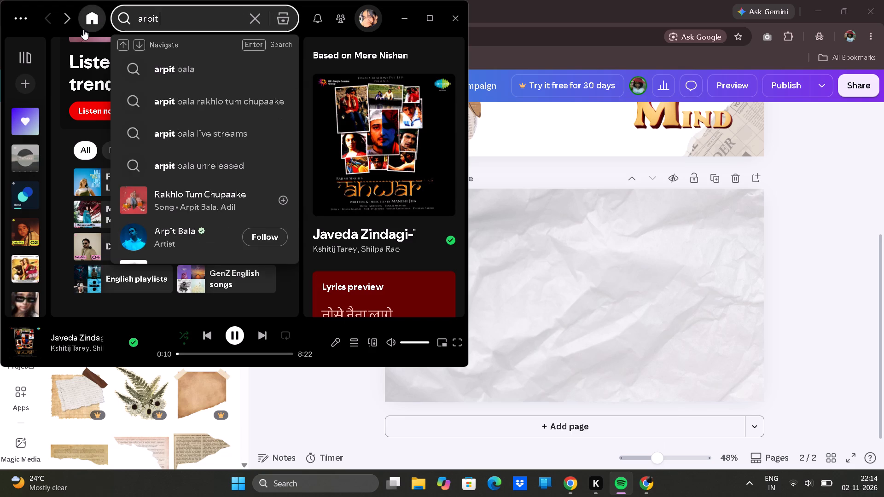
{"action": "left_click", "coordinate": [129, 202]}
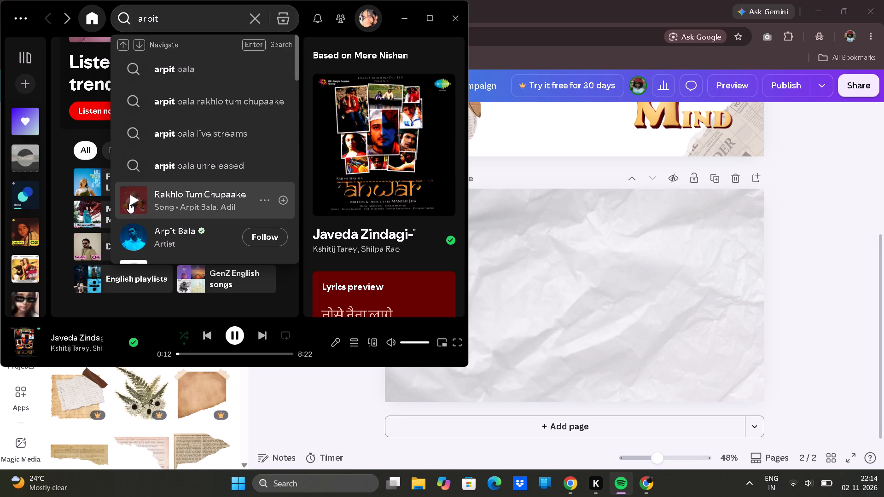
{"action": "left_click", "coordinate": [397, 31]}
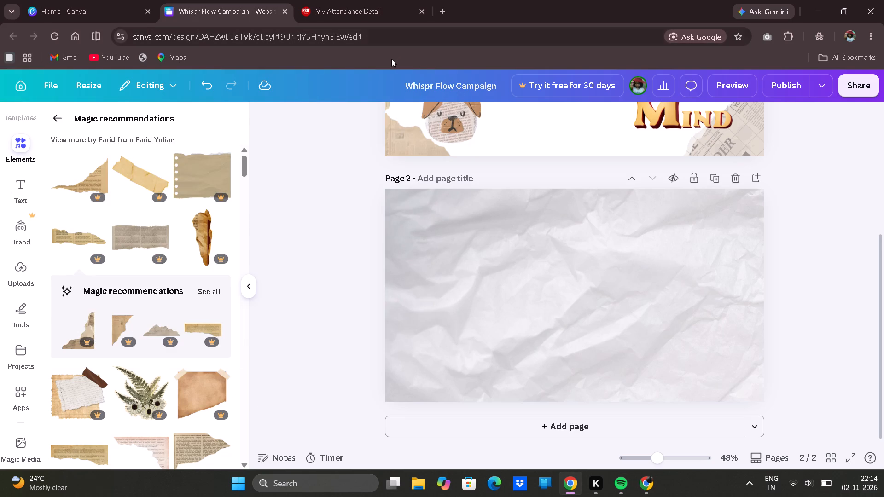
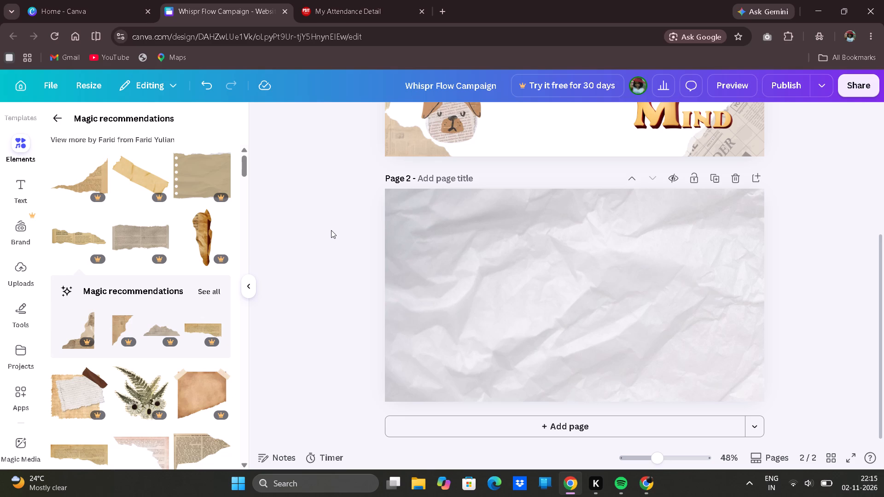
{"action": "scroll", "coordinate": [331, 230], "scroll_direction": "up", "scroll_amount": 4}
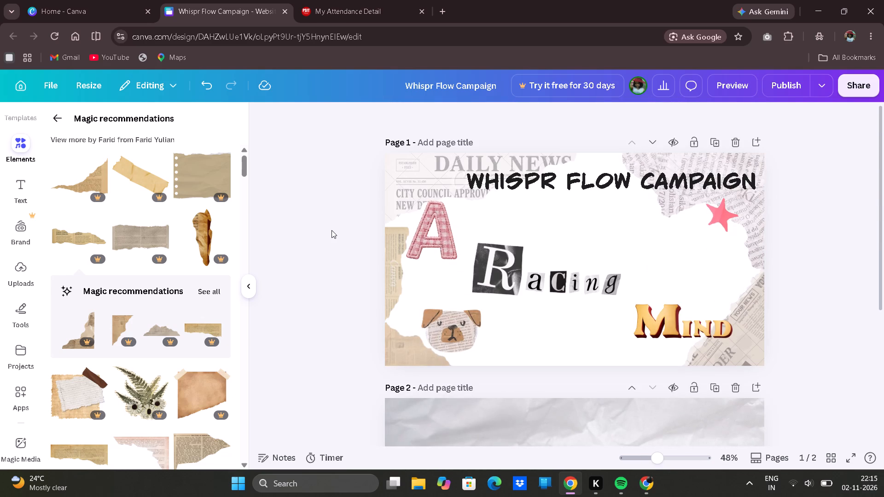
{"action": "scroll", "coordinate": [332, 231], "scroll_direction": "down", "scroll_amount": 2}
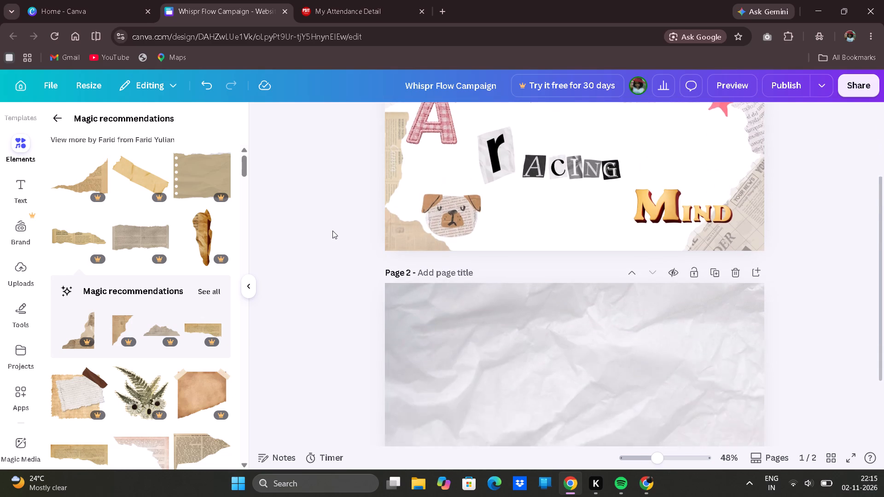
{"action": "scroll", "coordinate": [332, 231], "scroll_direction": "down", "scroll_amount": 2}
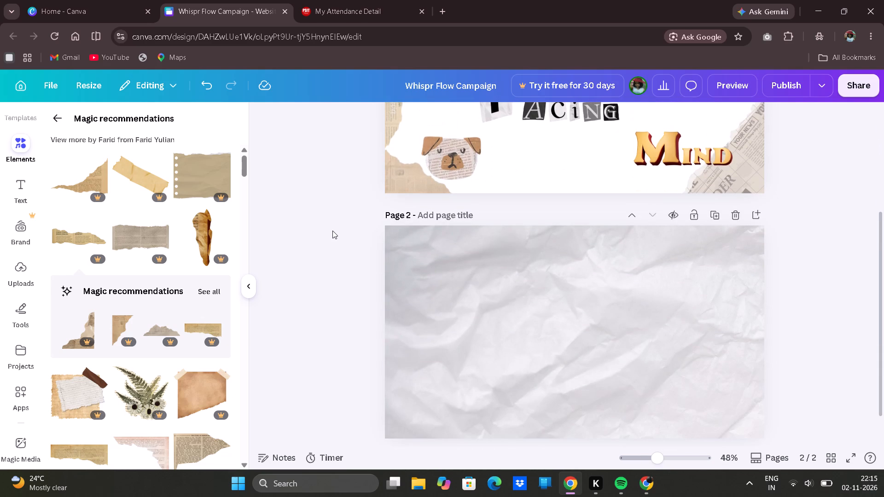
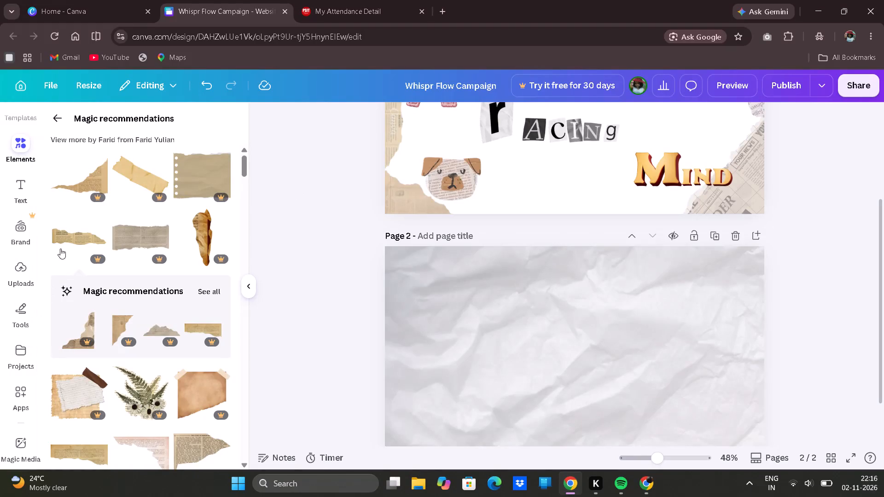
Add a text box reading "MEET SHEELA" in the middle of page 2's crumpled-paper background.
{"action": "scroll", "coordinate": [580, 278], "scroll_direction": "up", "scroll_amount": 1}
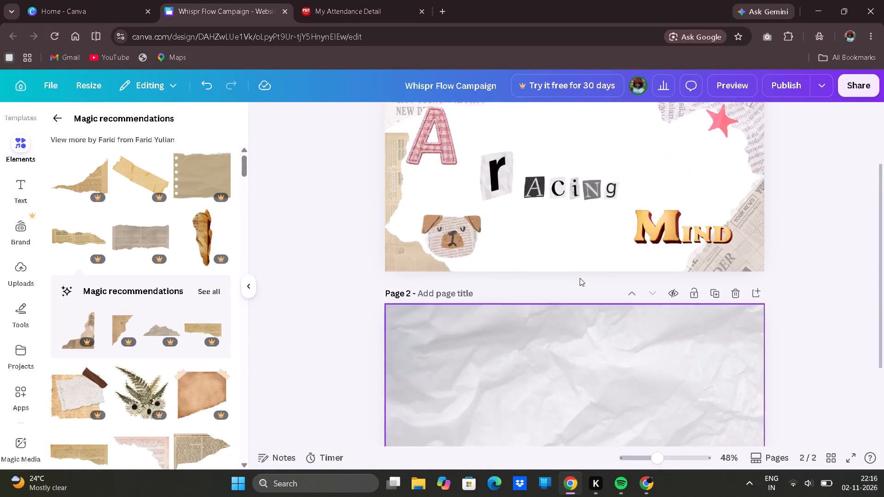
{"action": "scroll", "coordinate": [580, 278], "scroll_direction": "up", "scroll_amount": 2}
{"action": "scroll", "coordinate": [353, 320], "scroll_direction": "down", "scroll_amount": 2}
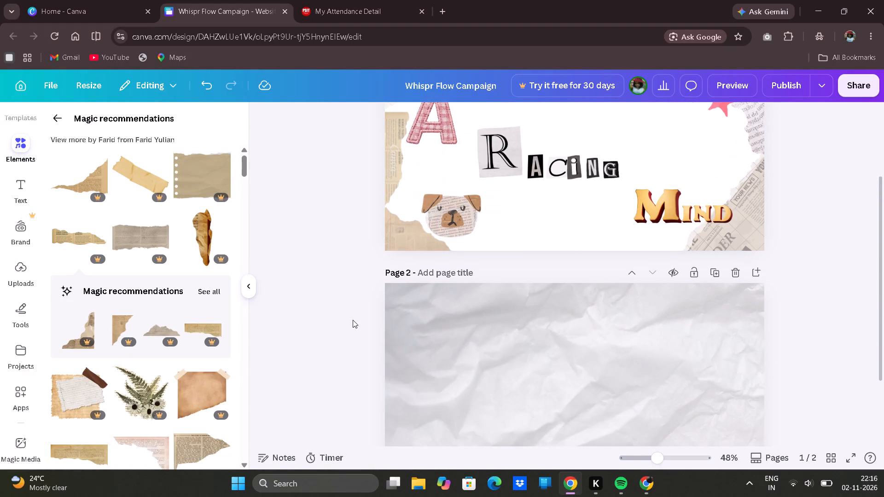
{"action": "scroll", "coordinate": [353, 320], "scroll_direction": "down", "scroll_amount": 2}
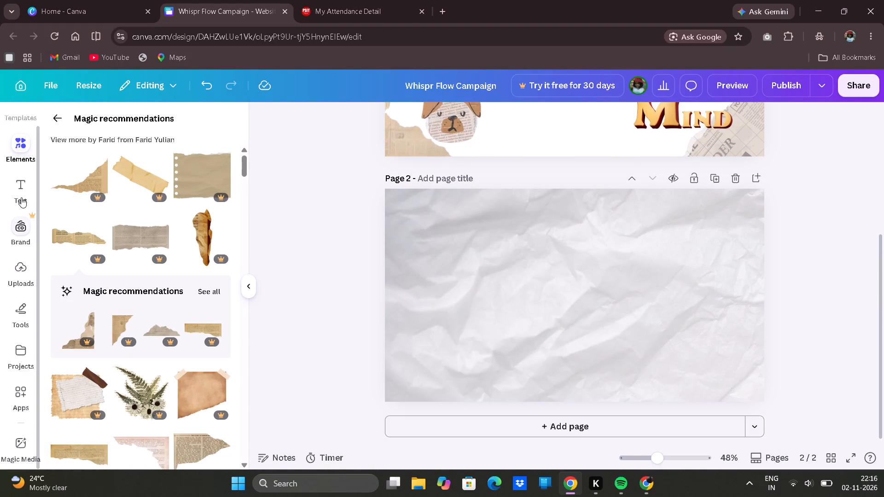
{"action": "left_click", "coordinate": [21, 197]}
{"action": "left_click", "coordinate": [175, 160]}
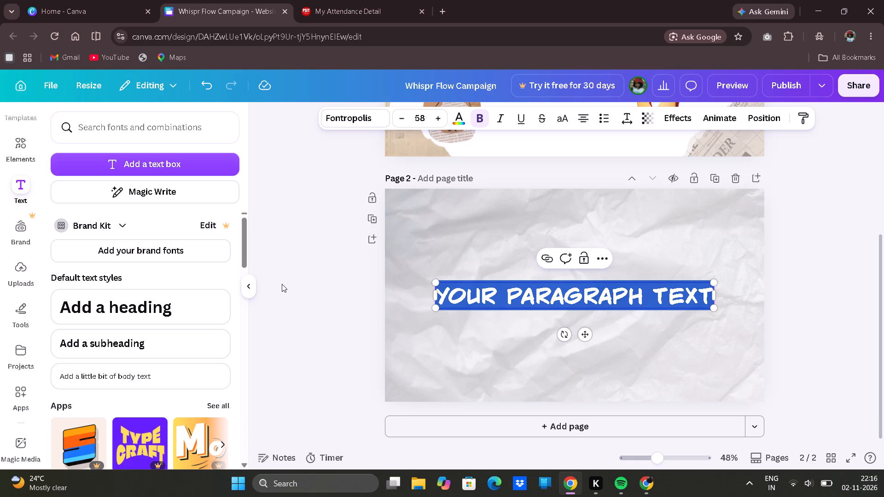
{"action": "type", "text": "eet"}
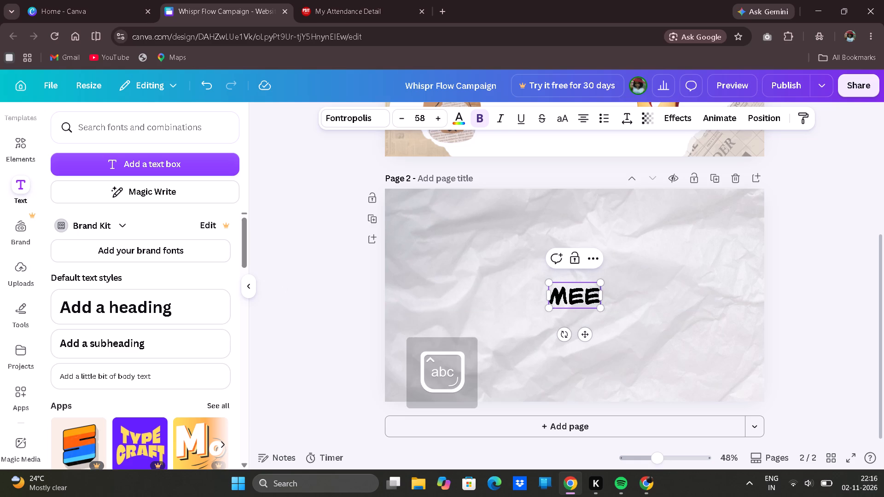
{"action": "key", "text": "space"}
{"action": "key", "text": "r"}
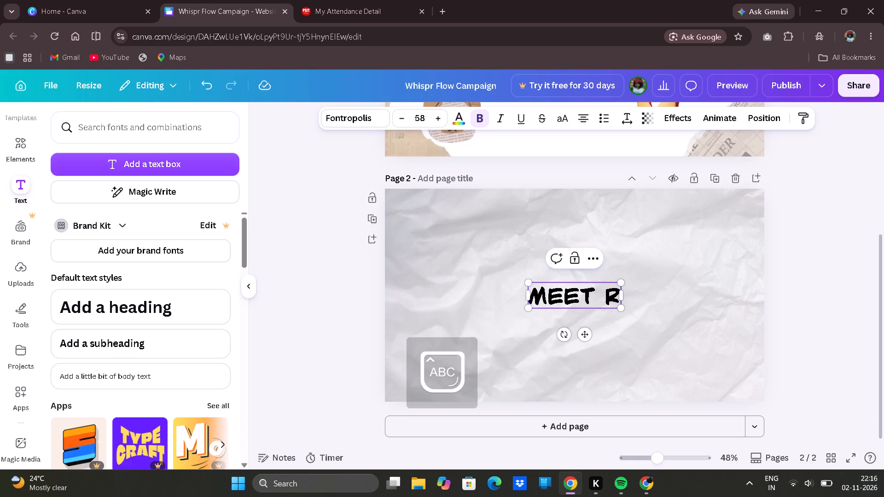
{"action": "key", "text": "BackSpace"}
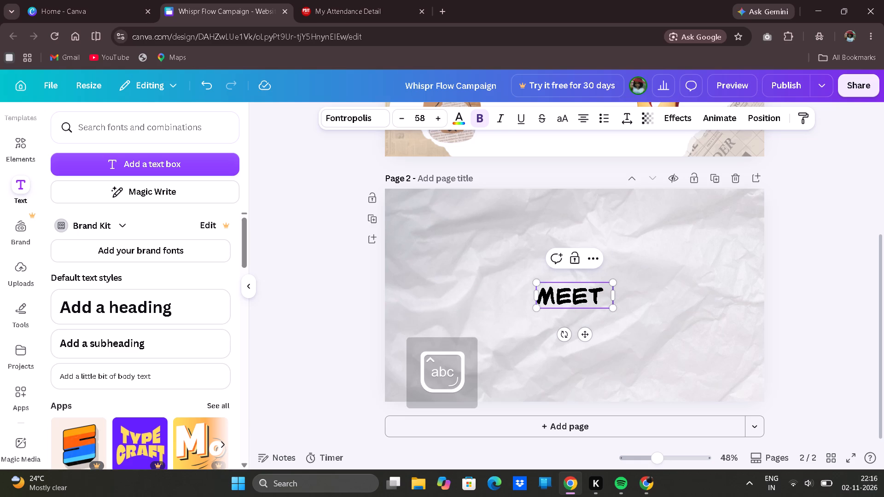
{"action": "key", "text": "a"}
{"action": "type", "text": "nj"}
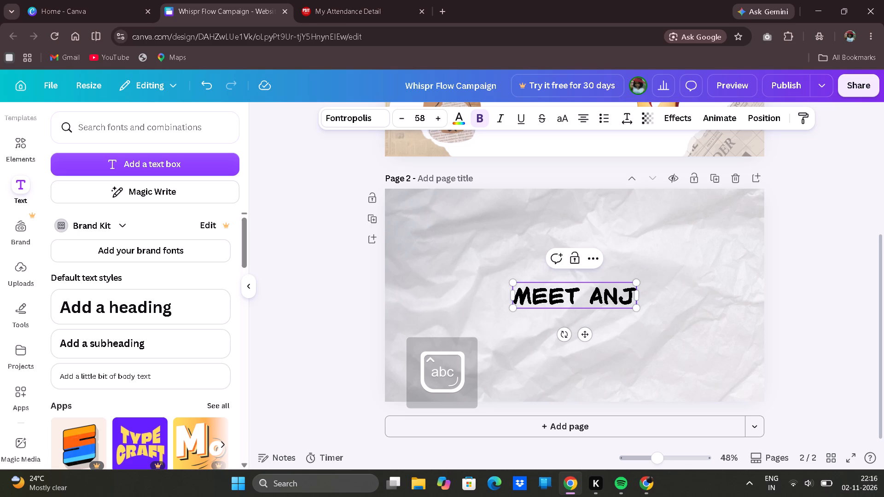
{"action": "key", "text": "BackSpace"}
{"action": "key", "text": "BackSpace"}
{"action": "key", "text": "BackSpace"}
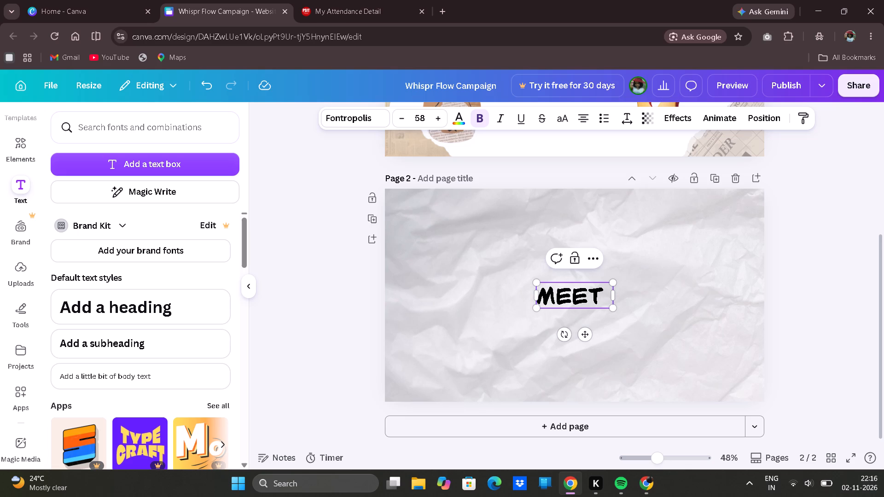
{"action": "key", "text": "a"}
{"action": "key", "text": "BackSpace"}
{"action": "key", "text": "s"}
{"action": "type", "text": "HEE"}
{"action": "type", "text": "LA"}
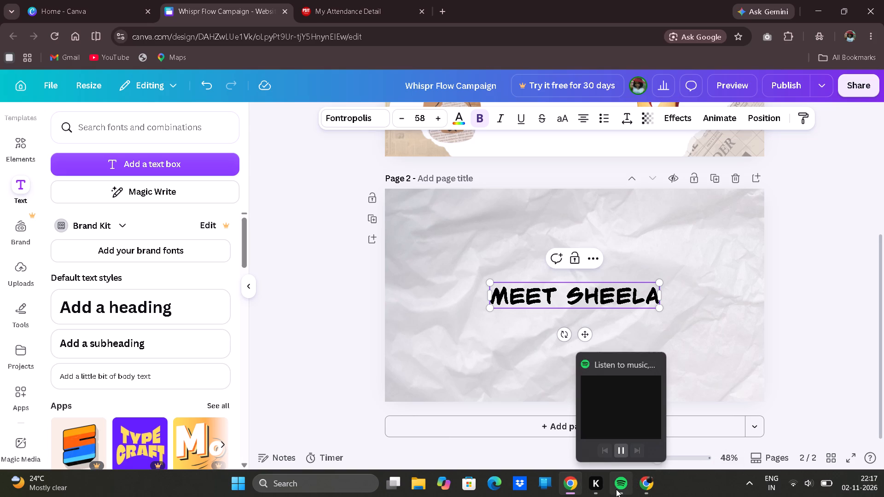
{"action": "left_click", "coordinate": [616, 449]}
{"action": "left_click", "coordinate": [858, 277]}
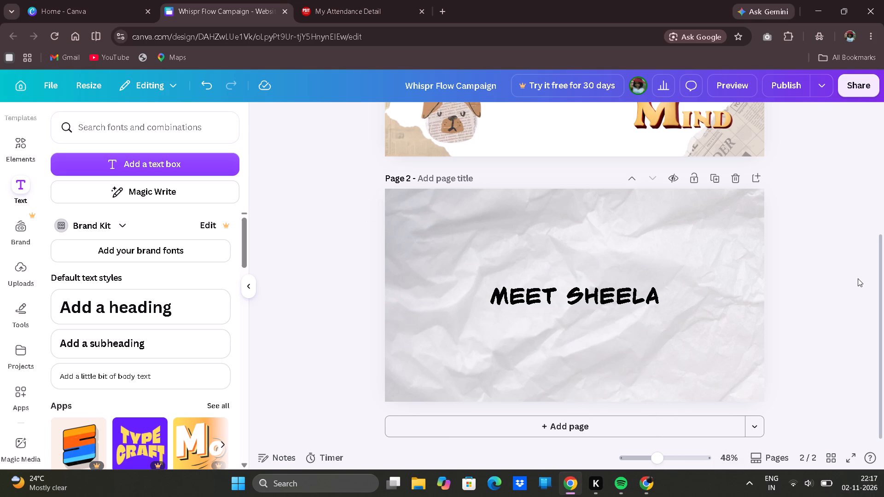
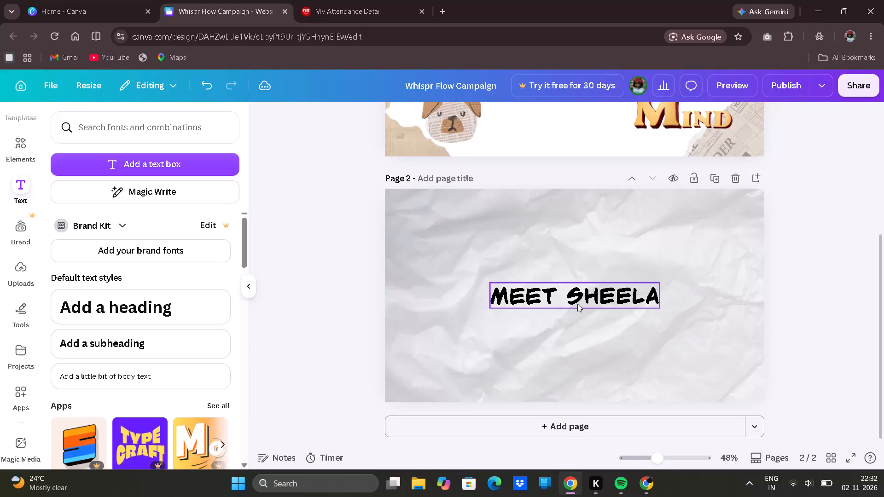
Move the "MEET SHEELA" heading from the middle of page 2 to the page's upper-left corner.
{"action": "left_click_drag", "start_coordinate": [577, 304], "coordinate": [474, 234]}
{"action": "left_click_drag", "start_coordinate": [486, 220], "coordinate": [502, 212]}
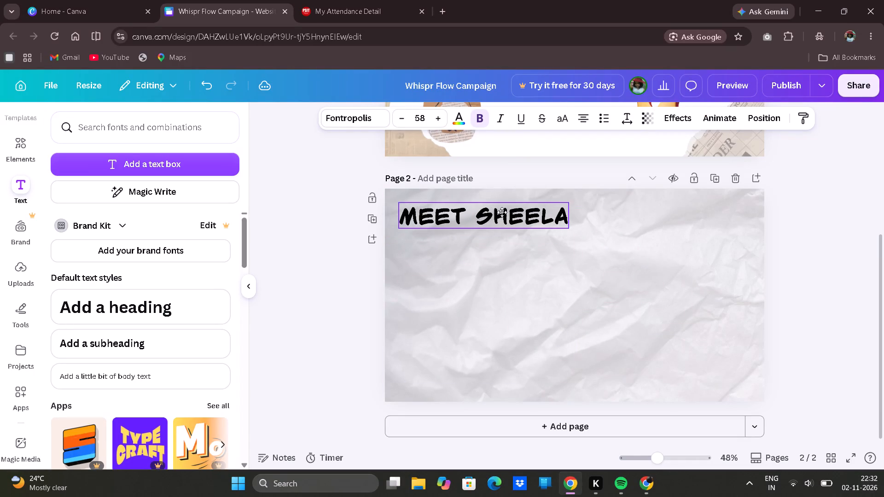
{"action": "left_click_drag", "start_coordinate": [502, 212], "coordinate": [503, 212]}
{"action": "left_click", "coordinate": [503, 211]}
{"action": "left_click_drag", "start_coordinate": [499, 208], "coordinate": [494, 207]}
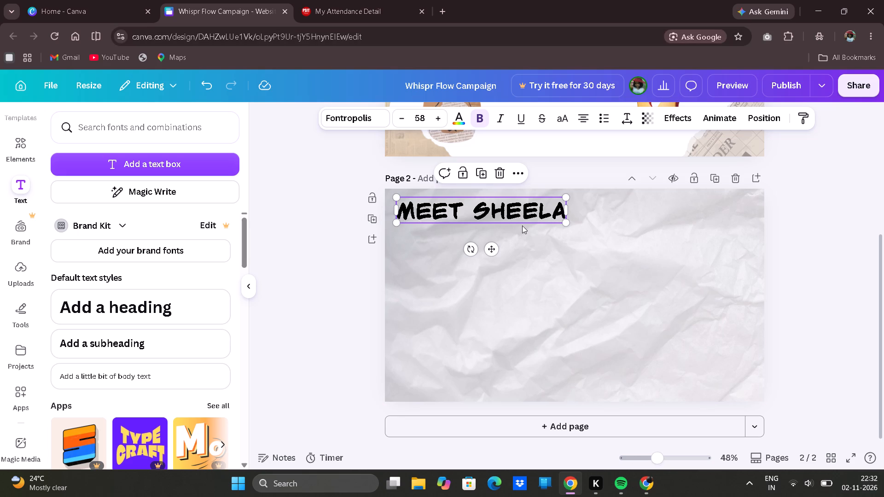
Replace the name in page 2's heading so that the text reads "MEET RIYA".
{"action": "double_click", "coordinate": [541, 211]}
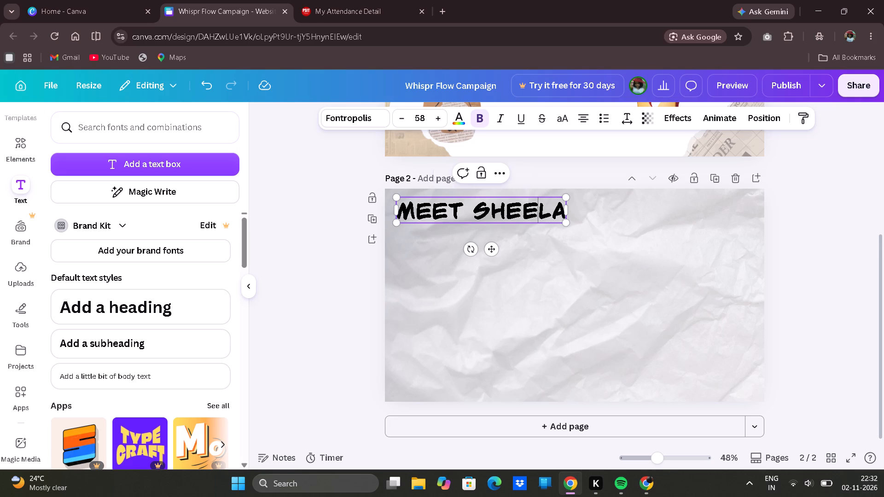
{"action": "left_click", "coordinate": [541, 210]}
{"action": "key", "text": "Right"}
{"action": "key", "text": "Right"}
{"action": "key", "text": "BackSpace"}
{"action": "key", "text": "BackSpace"}
{"action": "key", "text": "BackSpace"}
{"action": "key", "text": "BackSpace"}
{"action": "key", "text": "BackSpace"}
{"action": "key", "text": "BackSpace"}
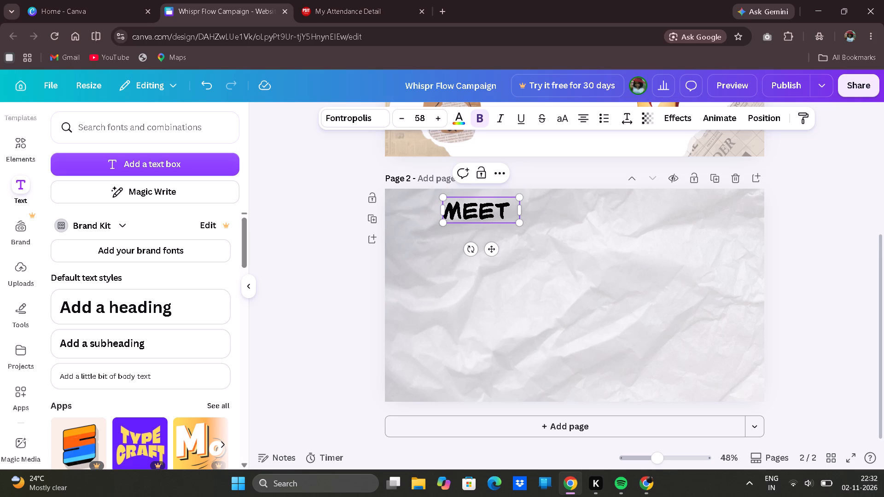
{"action": "type", "text": "RIYA"}
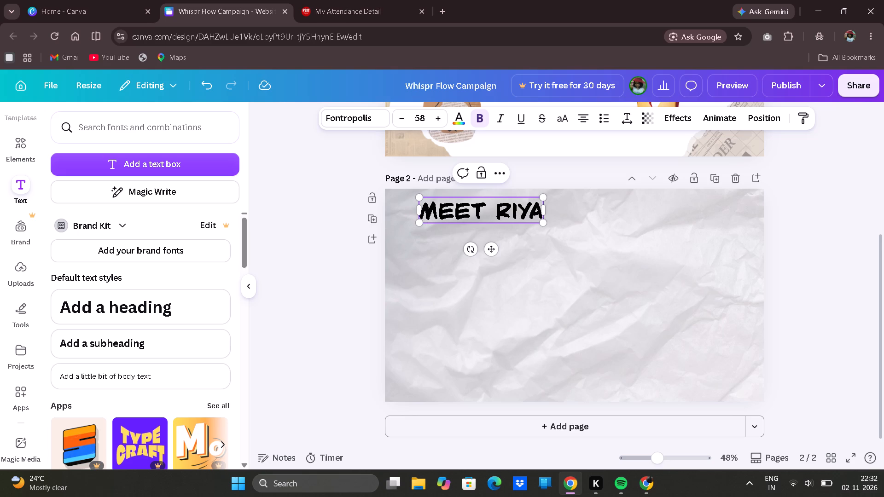
Recolor the whole "MEET RIYA" heading dark red, using the swatch from the photo colors.
{"action": "left_click", "coordinate": [450, 121]}
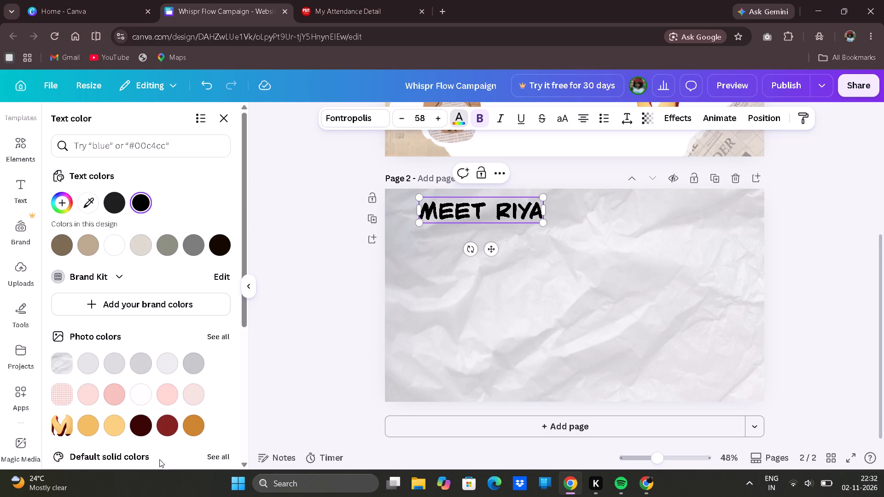
{"action": "left_click", "coordinate": [163, 430]}
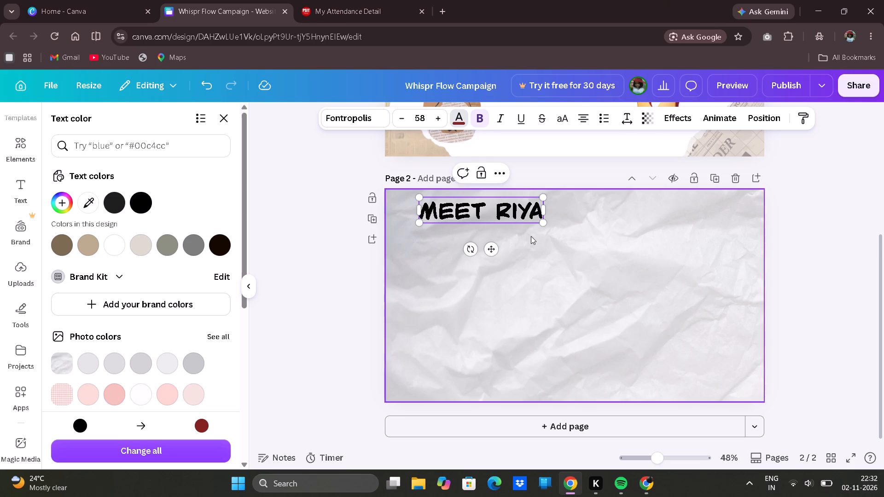
{"action": "left_click", "coordinate": [480, 197]}
{"action": "key", "text": "ctrl+a"}
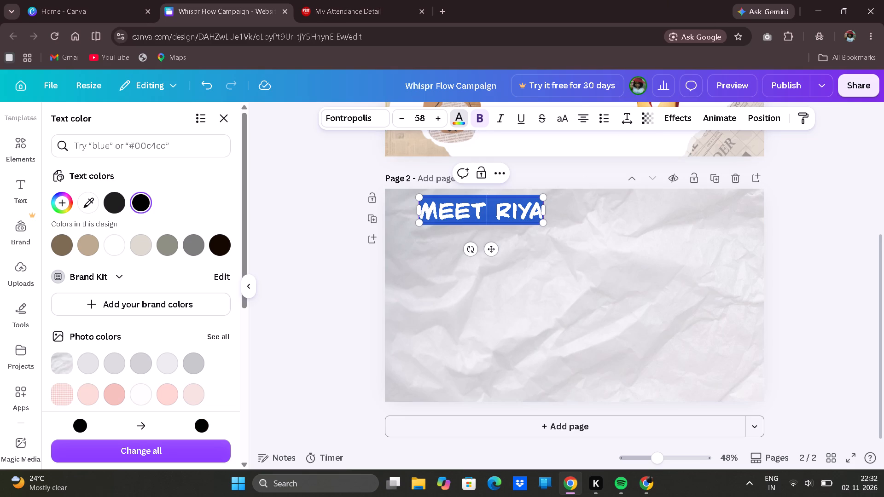
{"action": "scroll", "coordinate": [126, 320], "scroll_direction": "down", "scroll_amount": 1}
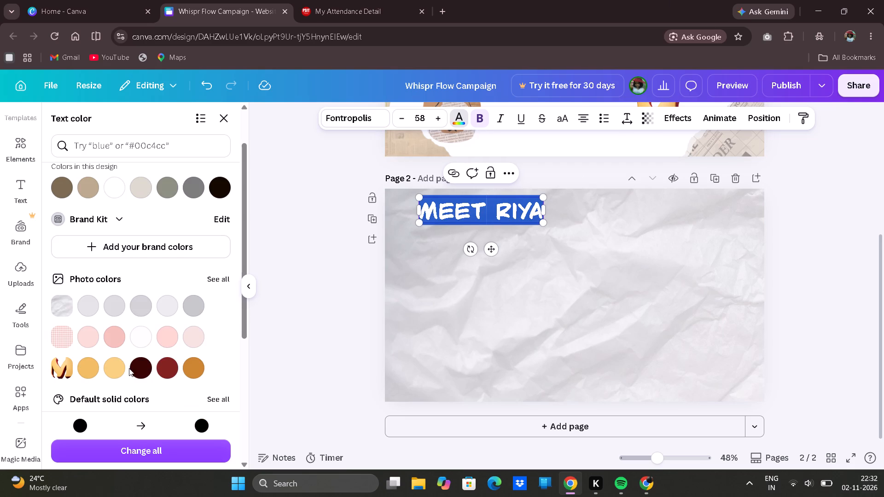
{"action": "left_click", "coordinate": [171, 366]}
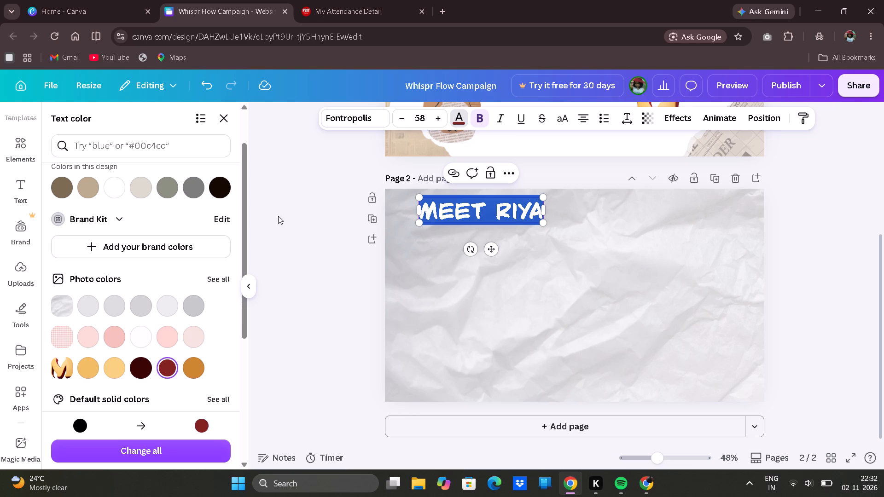
{"action": "left_click", "coordinate": [331, 259]}
{"action": "left_click", "coordinate": [326, 296]}
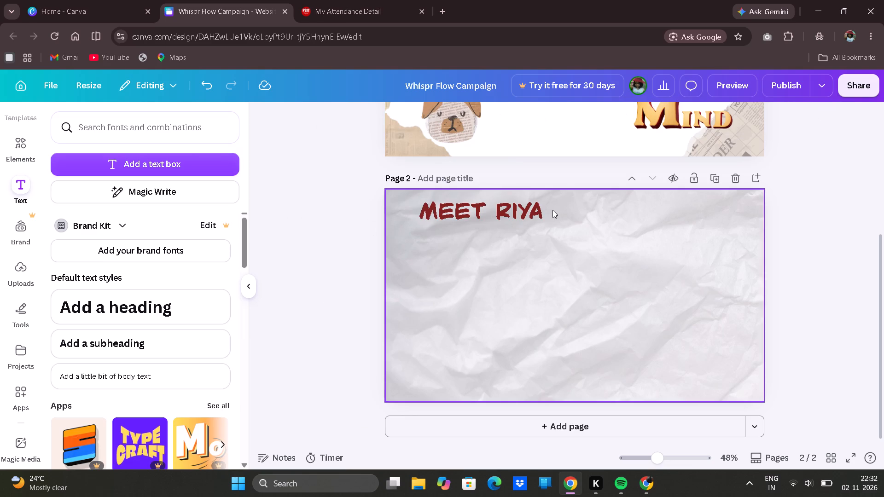
Shift the "MEET RIYA" heading slightly down and toward the left edge of page 2.
{"action": "left_click_drag", "start_coordinate": [502, 212], "coordinate": [490, 222]}
{"action": "left_click", "coordinate": [490, 222]}
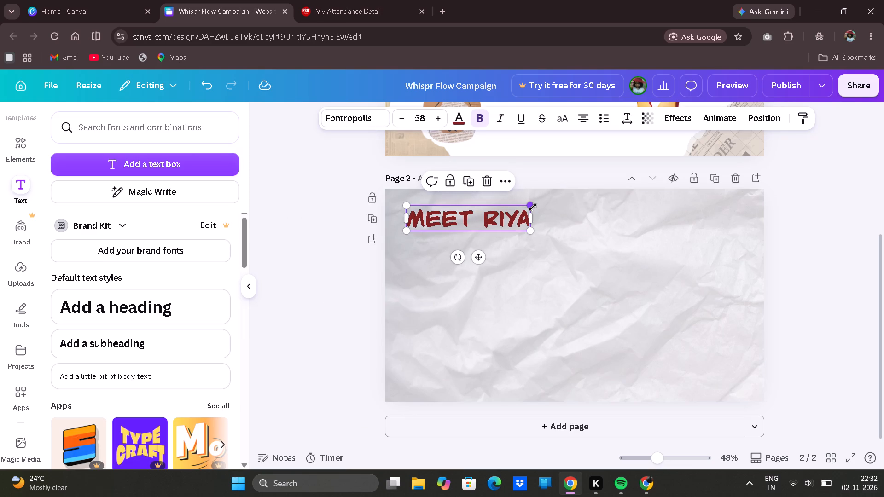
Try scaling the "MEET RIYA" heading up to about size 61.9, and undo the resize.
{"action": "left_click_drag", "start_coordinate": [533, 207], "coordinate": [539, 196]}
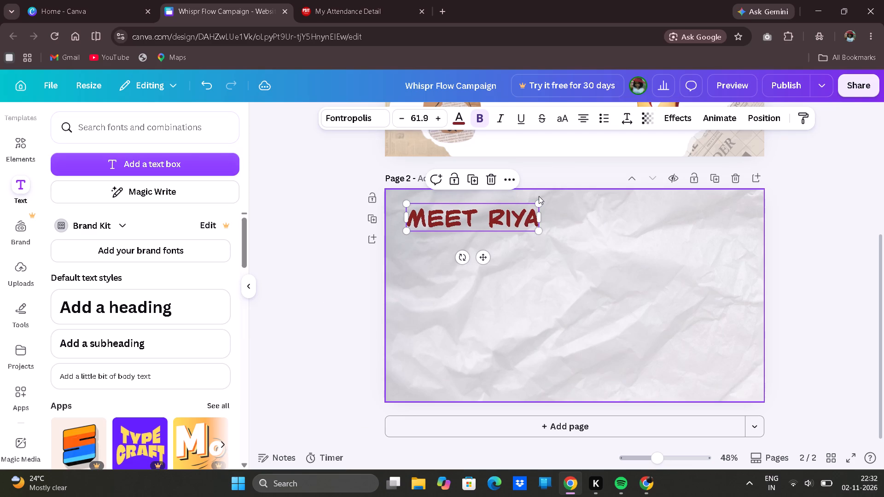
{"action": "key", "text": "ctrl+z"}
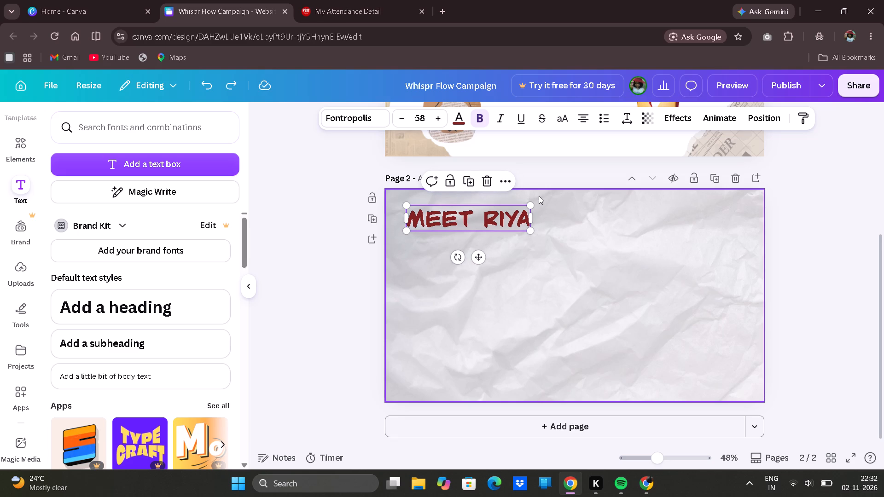
Set the font size of the whole "MEET RIYA" heading to 61.
{"action": "key", "text": "ctrl+a"}
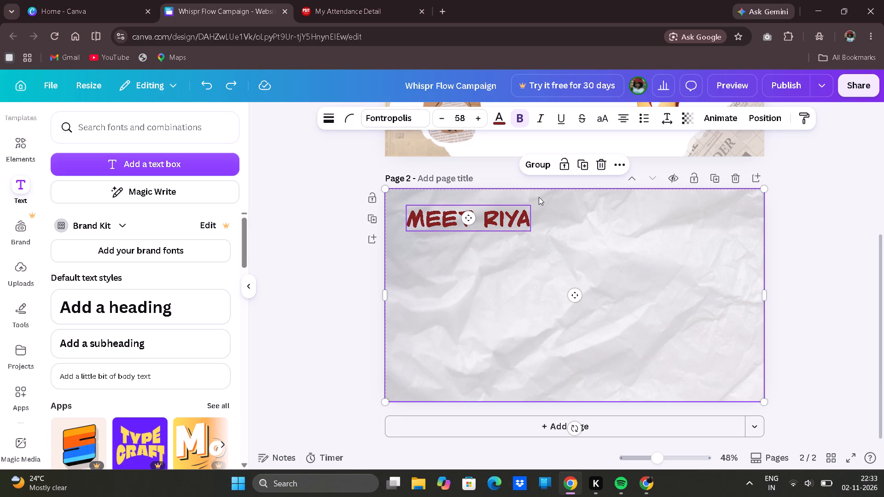
{"action": "double_click", "coordinate": [512, 224]}
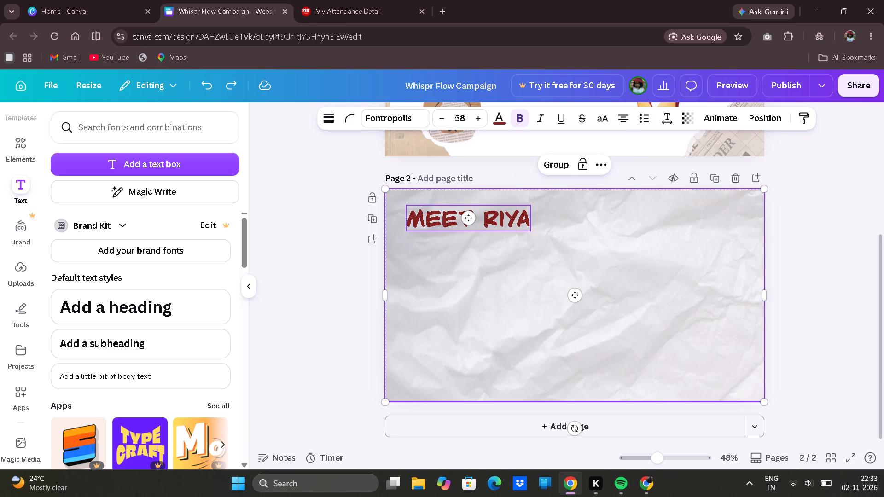
{"action": "key", "text": "ctrl+a"}
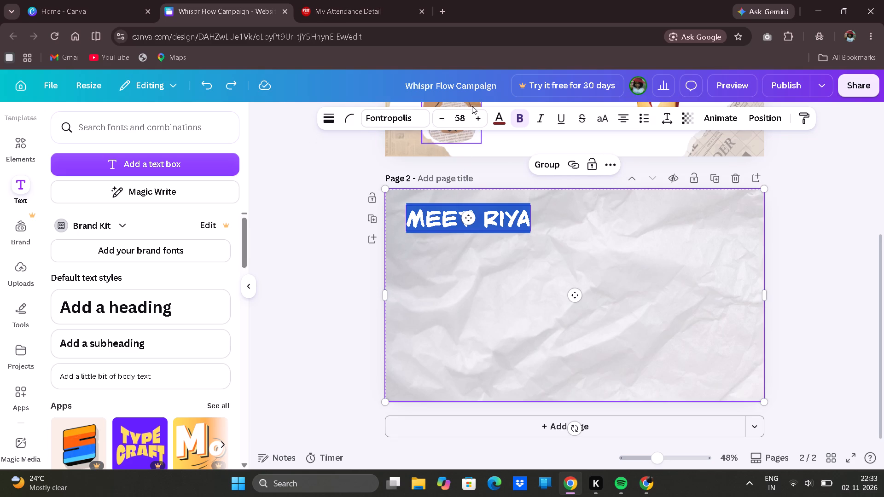
{"action": "left_click", "coordinate": [480, 113]}
{"action": "double_click", "coordinate": [480, 113]}
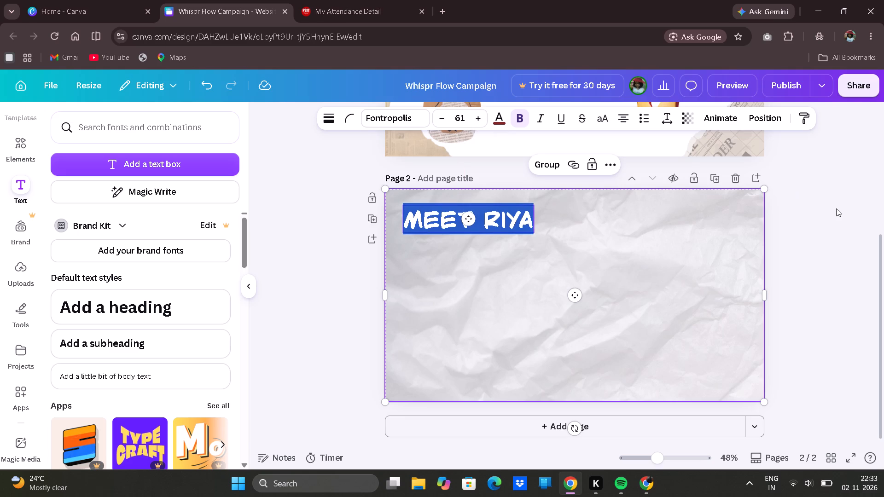
{"action": "left_click", "coordinate": [812, 224]}
{"action": "left_click", "coordinate": [812, 224]}
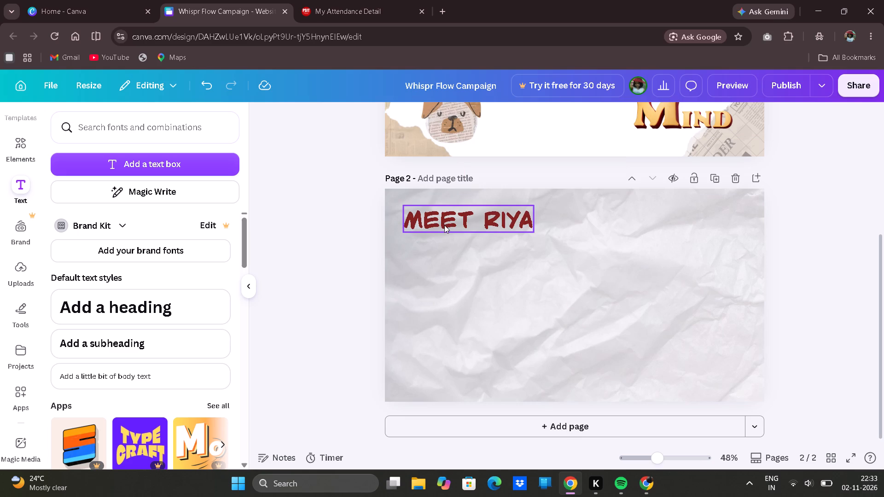
Nudge the enlarged "MEET RIYA" heading slightly right and up within page 2's upper-left corner.
{"action": "left_click_drag", "start_coordinate": [444, 225], "coordinate": [449, 224]}
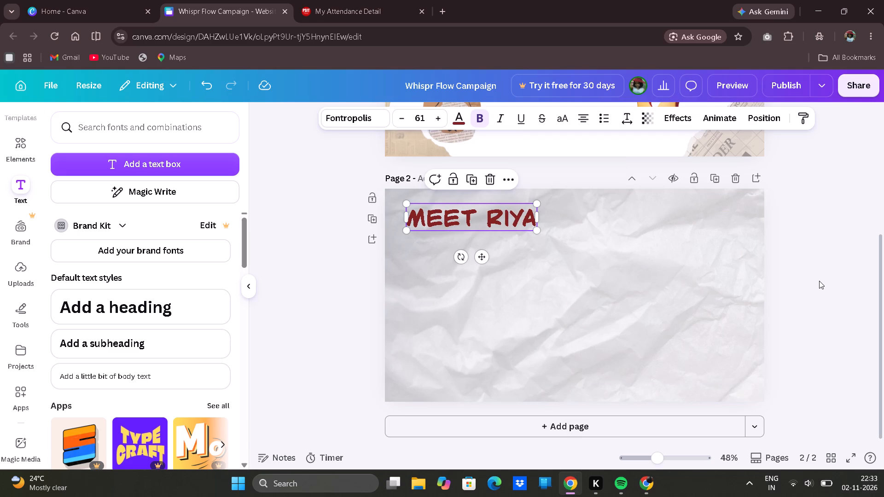
{"action": "left_click", "coordinate": [817, 273]}
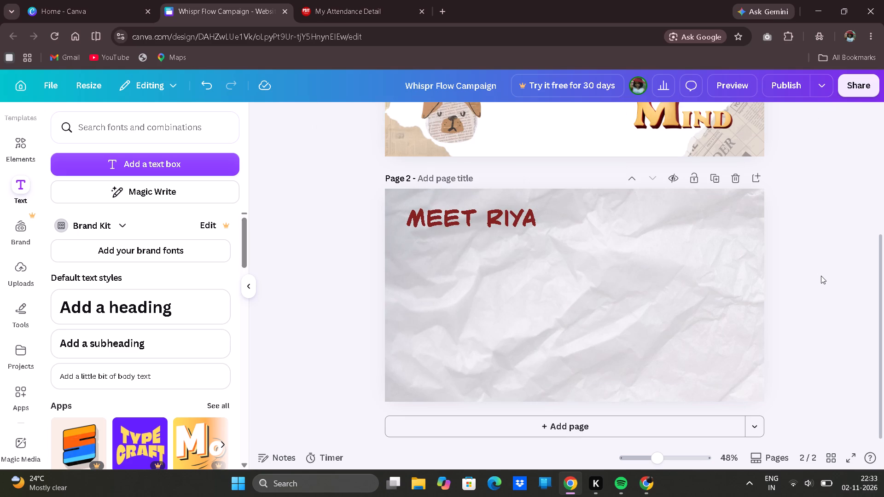